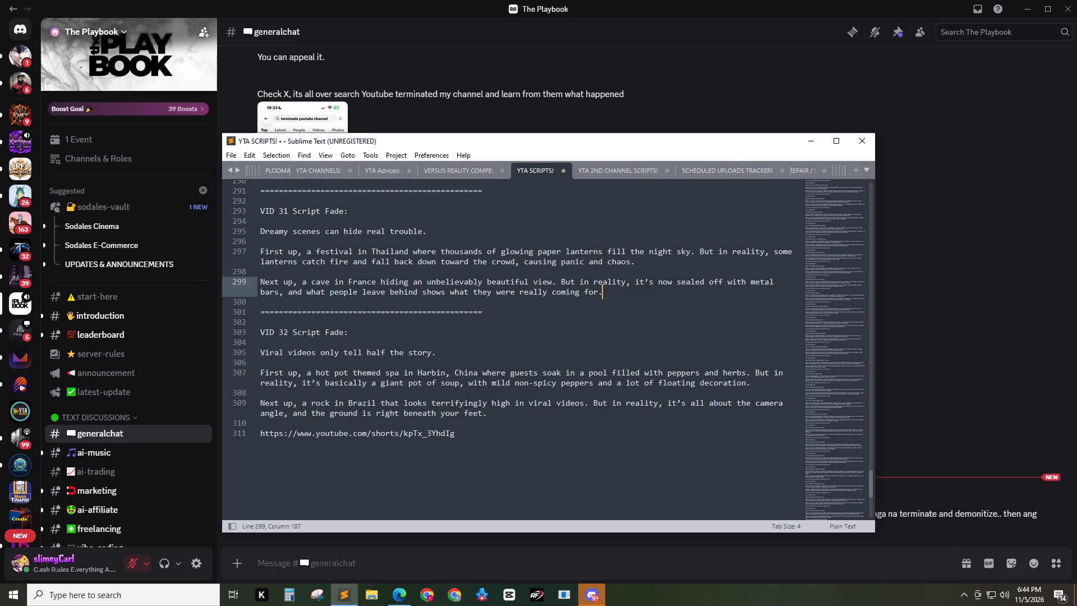
# Switch to Edge, open Instagram in a new tab, and show the account's liked posts under Your activity.
pyautogui.click(477, 592)
pyautogui.click(401, 594)
pyautogui.click(619, 0)
pyautogui.hotkey('ctrl', 't')
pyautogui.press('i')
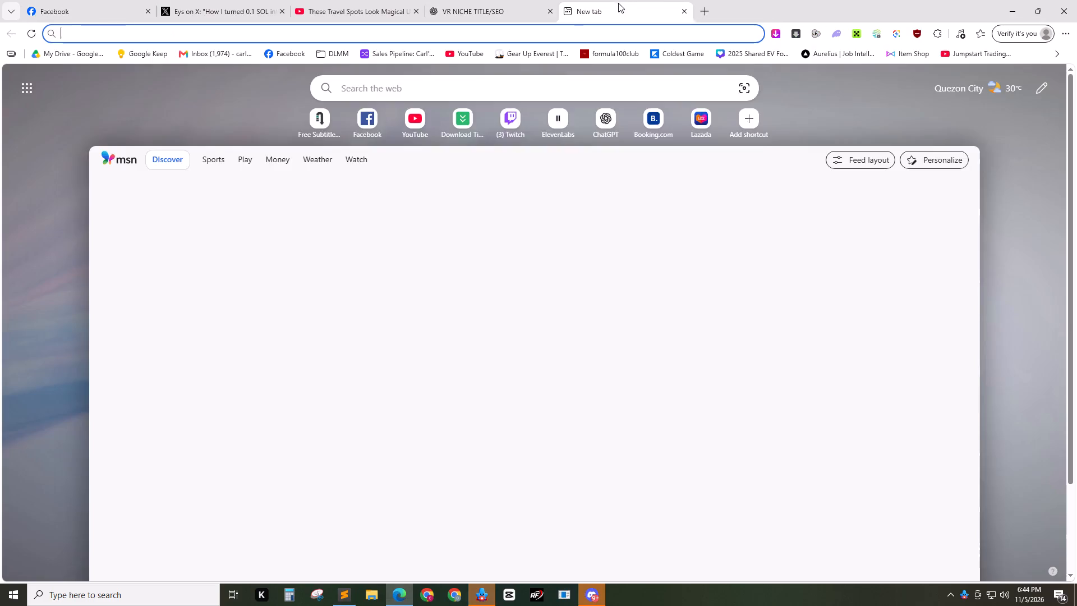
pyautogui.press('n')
pyautogui.press('Return')
pyautogui.click(135, 0)
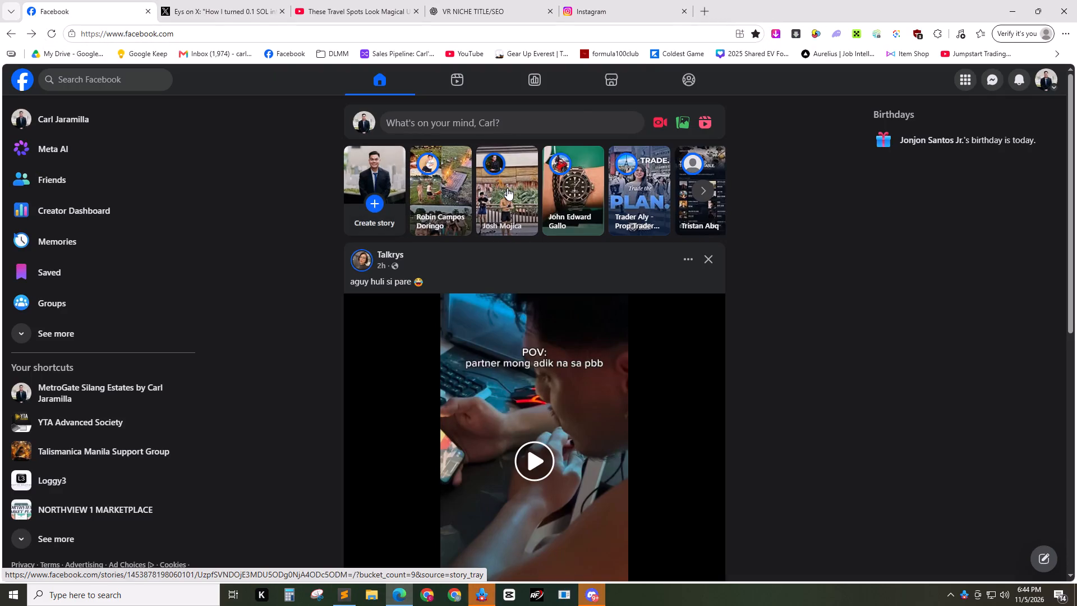
pyautogui.click(620, 0)
pyautogui.click(22, 516)
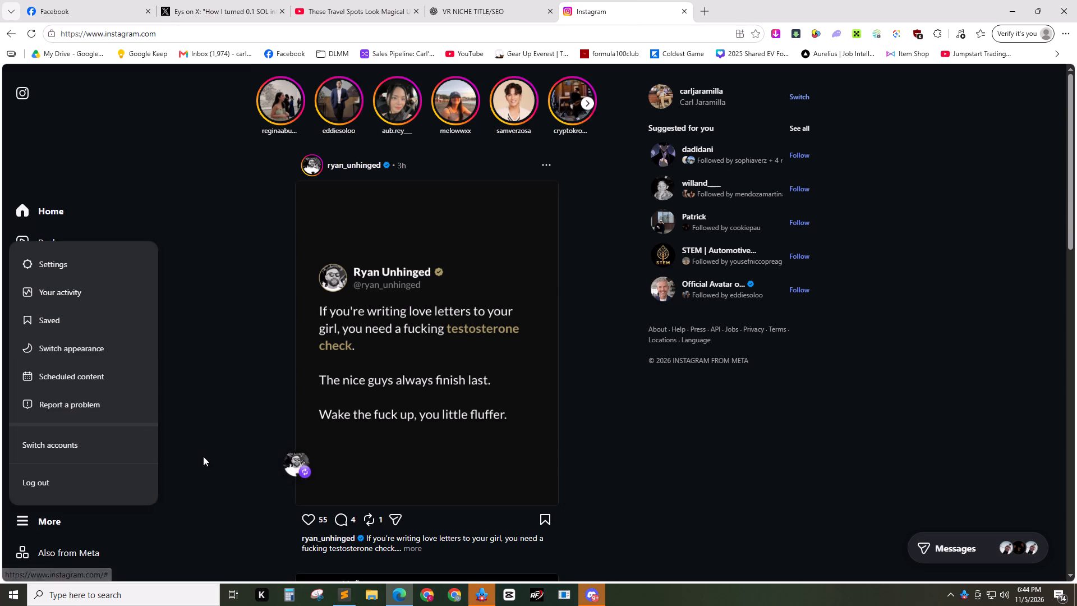
pyautogui.click(75, 292)
# Switch to Arroxy and open its Bulk URLs list for queueing multiple links.
pyautogui.click(482, 593)
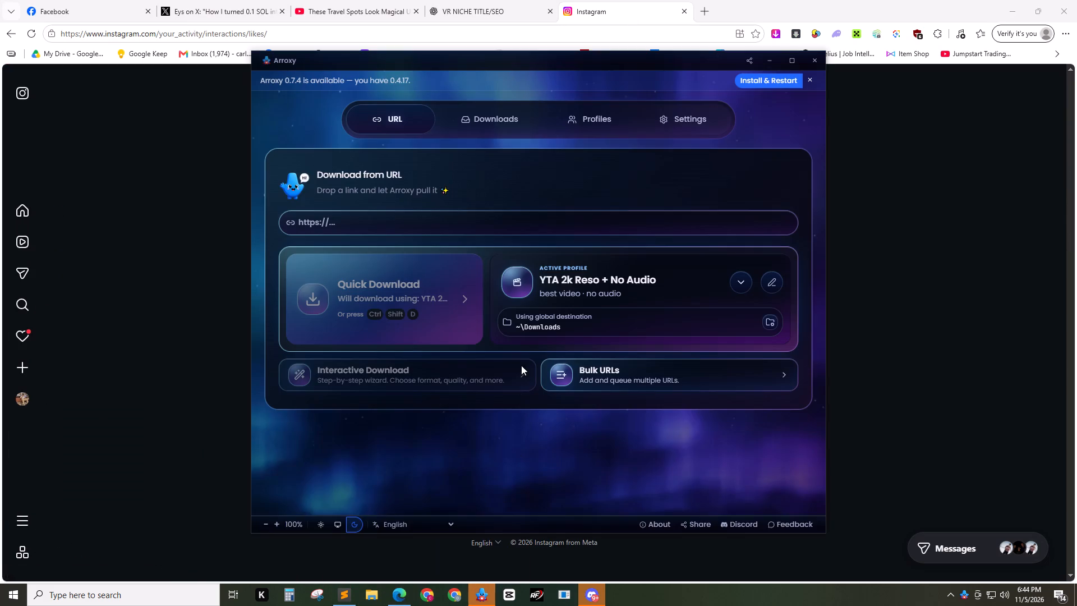
pyautogui.click(559, 378)
# Copy the link of the liked Instagram reel showing many lanterns above a turquoise-lit scene and add it to Arroxy's bulk URL list.
pyautogui.click(140, 302)
pyautogui.click(602, 320)
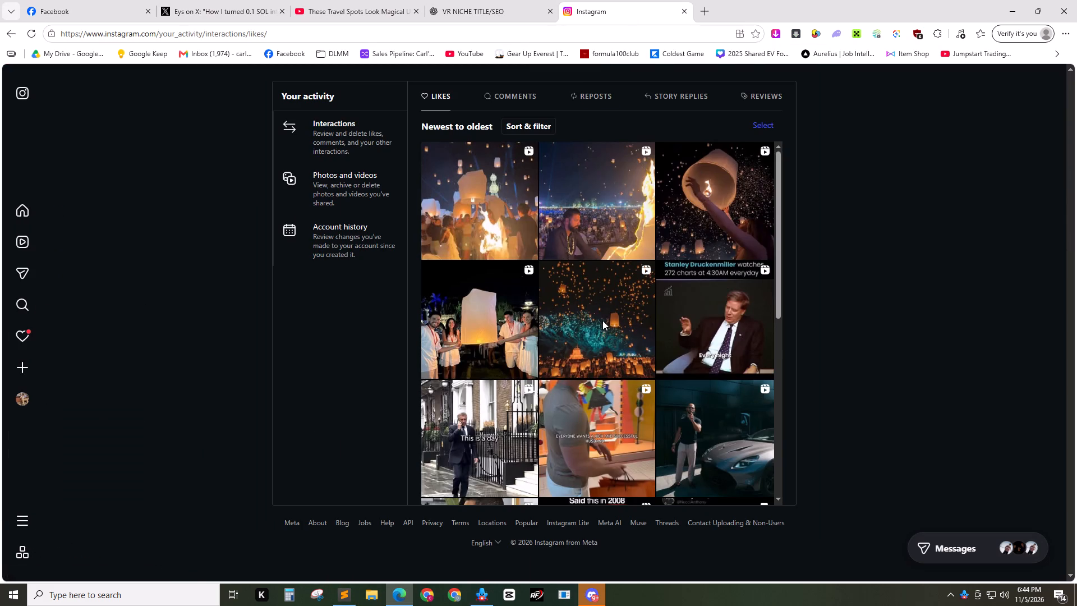
pyautogui.click(159, 39)
pyautogui.hotkey('ctrl', 'c')
pyautogui.click(7, 31)
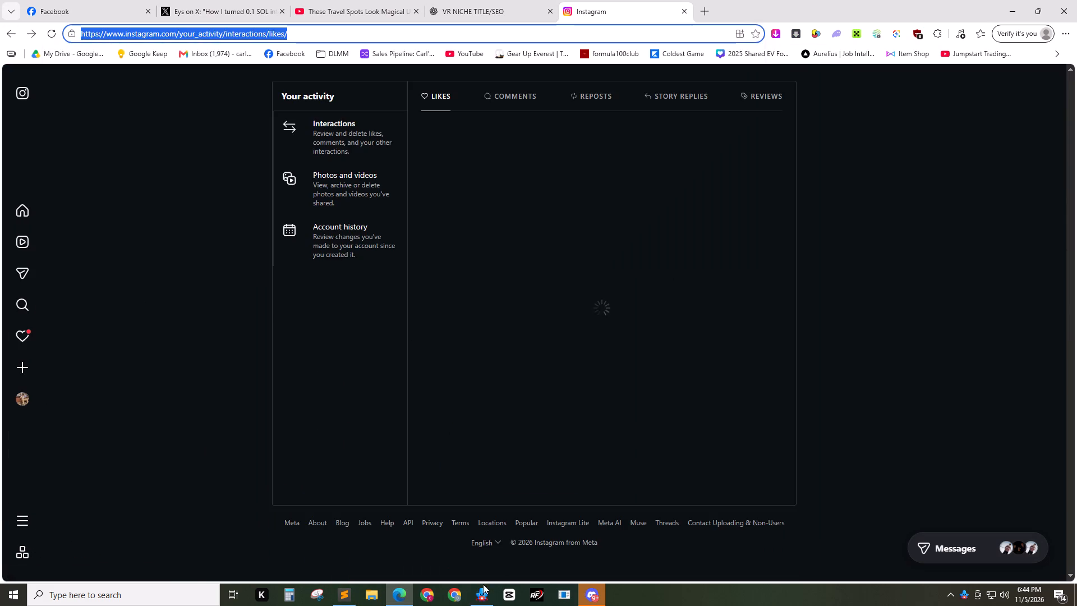
pyautogui.click(482, 593)
pyautogui.hotkey('ctrl', 'v')
pyautogui.press('Return')
# Add the link of the liked reel showing a group holding a large white lantern to Arroxy's bulk URL list.
pyautogui.click(135, 325)
pyautogui.click(481, 329)
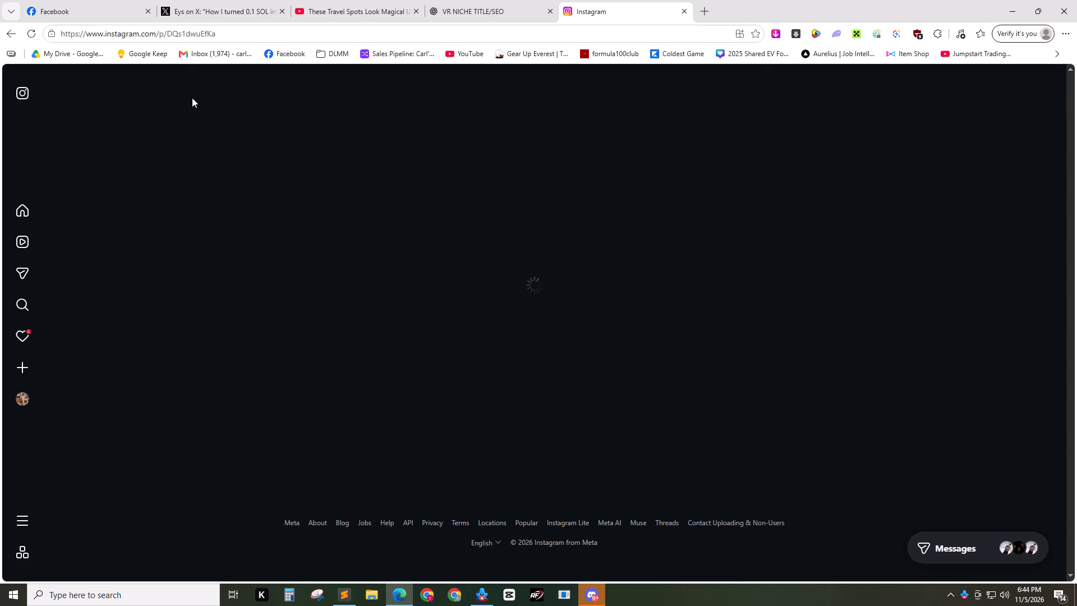
pyautogui.click(188, 29)
pyautogui.hotkey('ctrl', 'c')
pyautogui.click(8, 36)
pyautogui.click(482, 594)
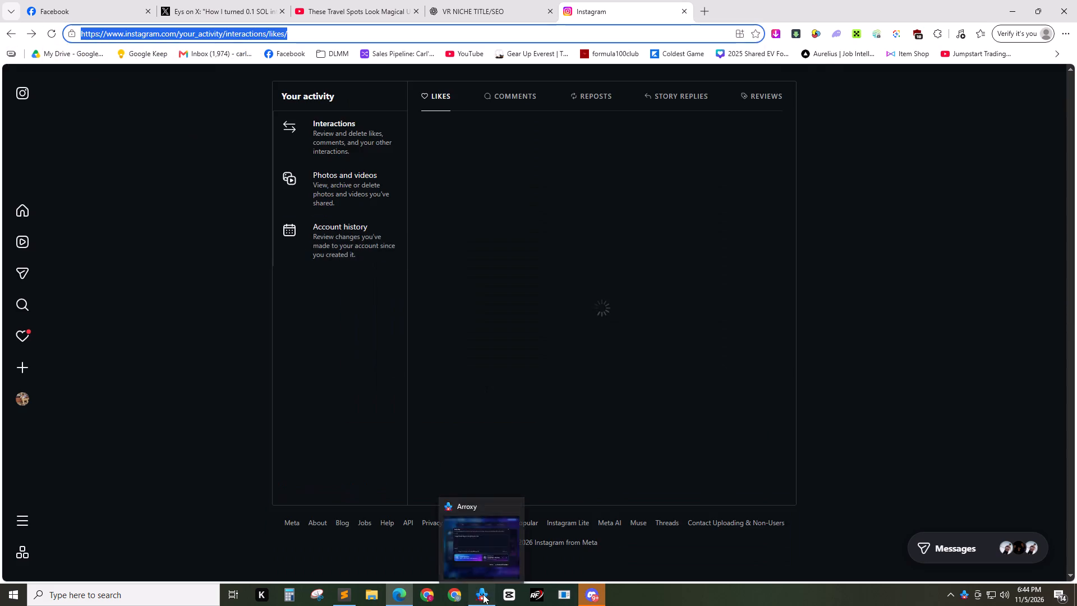
pyautogui.hotkey('ctrl', 'v')
pyautogui.press('Return')
# Add the link of the liked reel showing a raised hand releasing a lantern to Arroxy's bulk URL list.
pyautogui.click(172, 267)
pyautogui.click(704, 209)
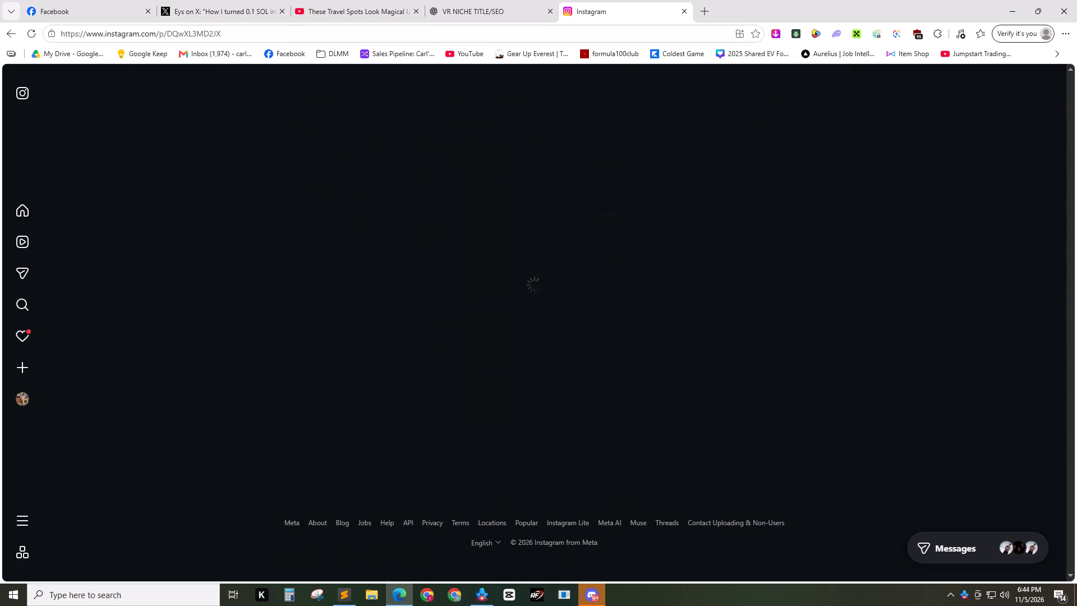
pyautogui.click(130, 27)
pyautogui.hotkey('ctrl', 'c')
pyautogui.click(11, 37)
pyautogui.click(487, 593)
pyautogui.hotkey('ctrl', 'v')
pyautogui.press('Return')
# Add the link of the liked reel showing a man beside a burning lantern to Arroxy's bulk URL list.
pyautogui.click(117, 291)
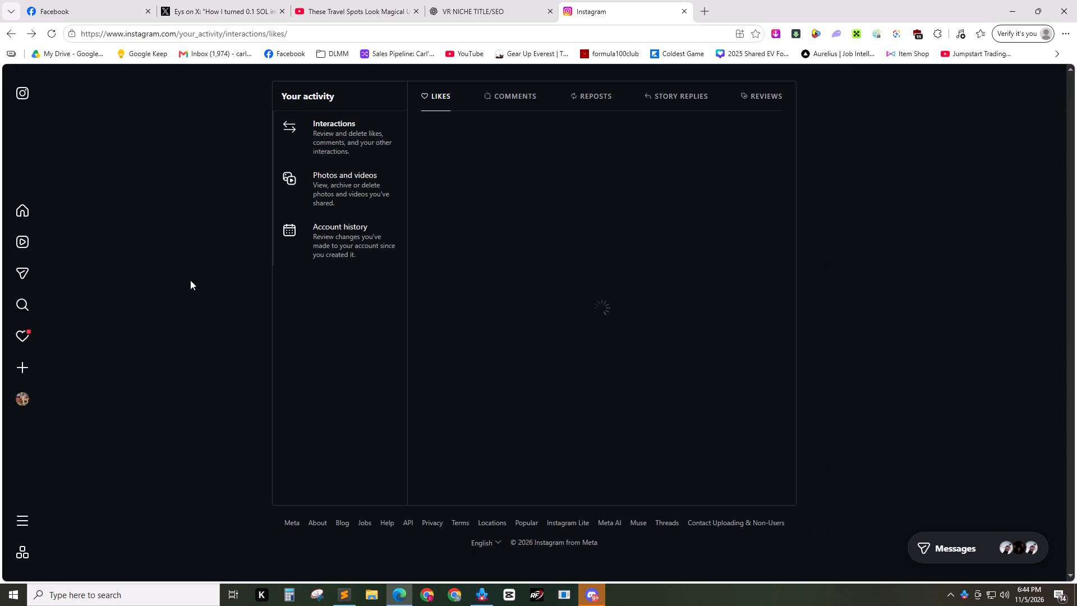
pyautogui.click(634, 203)
pyautogui.click(147, 32)
pyautogui.hotkey('ctrl', 'c')
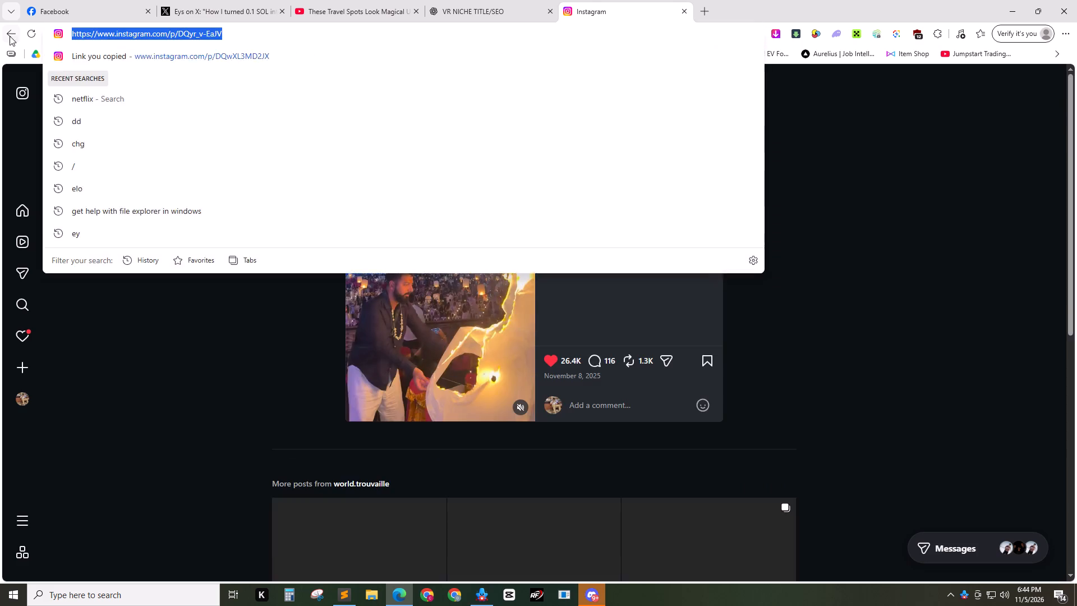
pyautogui.click(10, 36)
pyautogui.click(484, 587)
pyautogui.hotkey('ctrl', 'v')
pyautogui.press('Return')
# Add the link of the newest liked reel, a lantern burning in a crowd, and start Quick Download with the YTA 2k Reso + No Audio profile.
pyautogui.moveTo(112, 293); pyautogui.dragTo(126, 293)
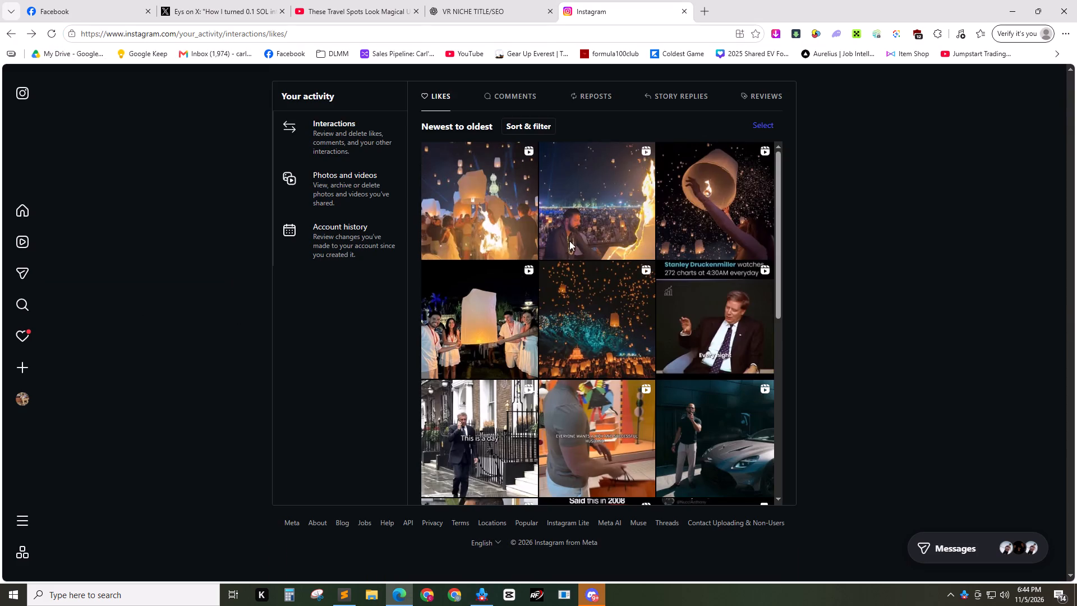
pyautogui.click(488, 191)
pyautogui.click(178, 38)
pyautogui.hotkey('ctrl', 'c')
pyautogui.click(10, 33)
pyautogui.click(485, 588)
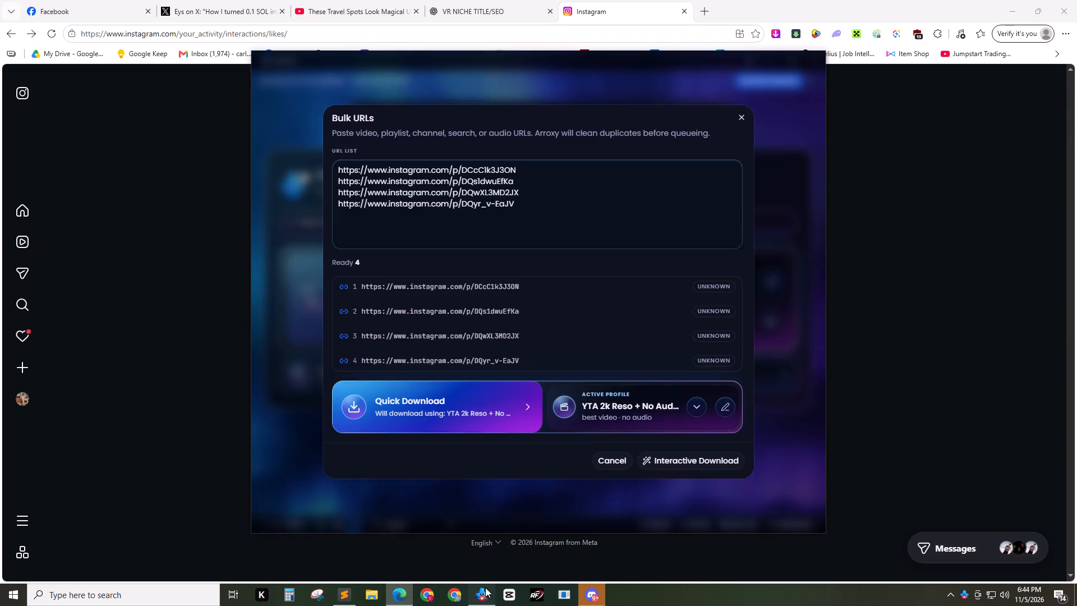
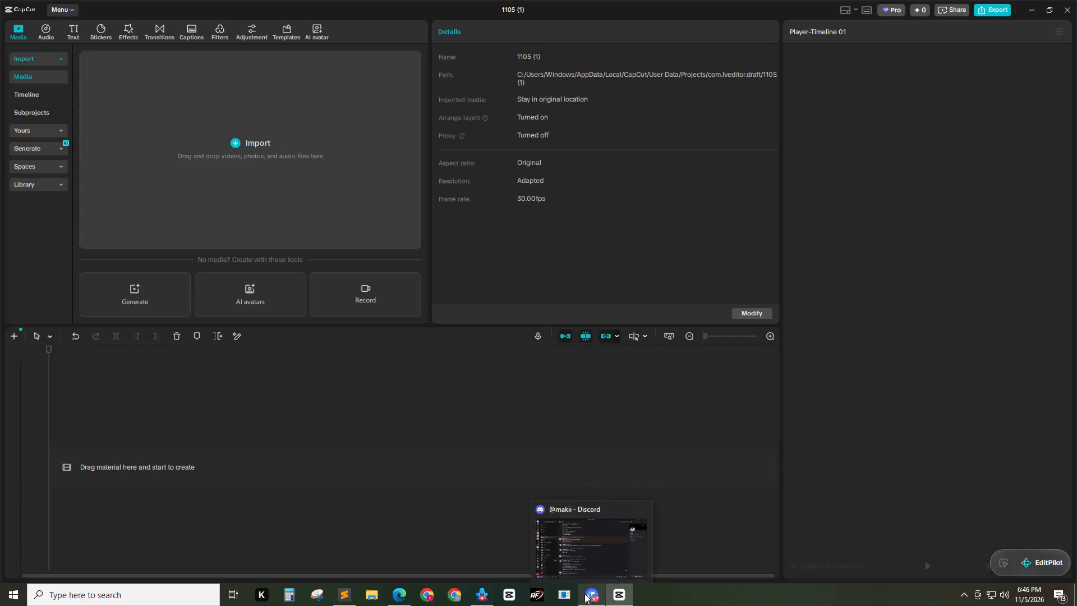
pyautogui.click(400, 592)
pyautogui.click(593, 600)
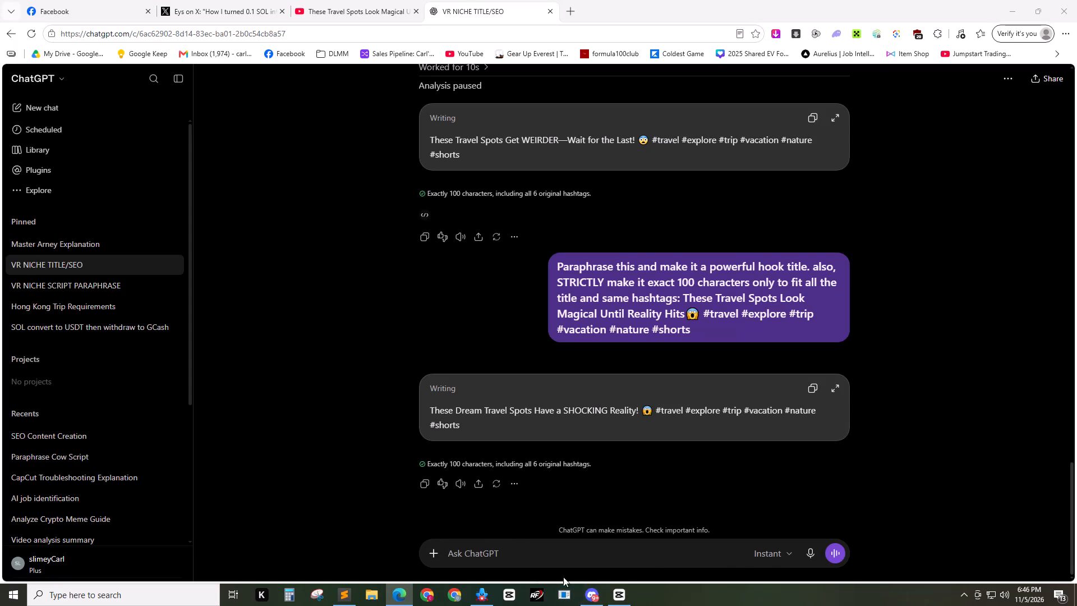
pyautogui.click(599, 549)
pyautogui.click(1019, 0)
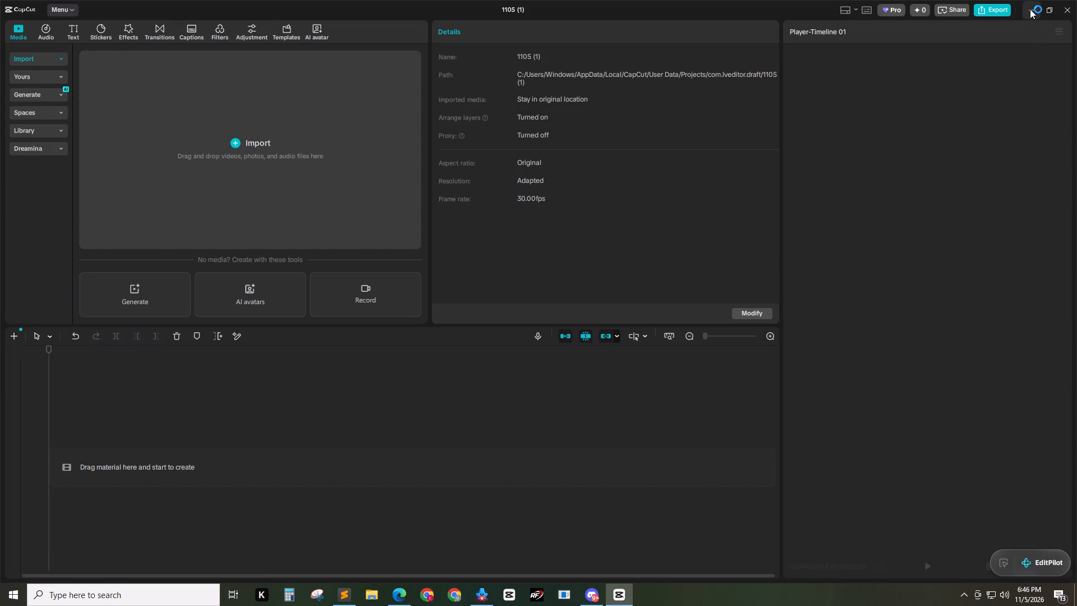
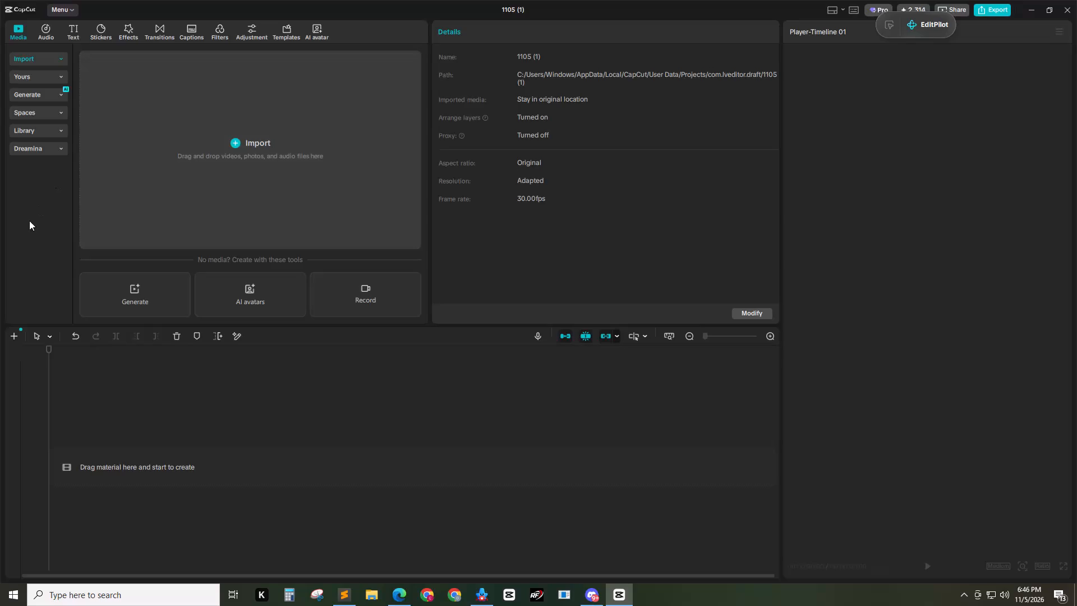
pyautogui.click(210, 158)
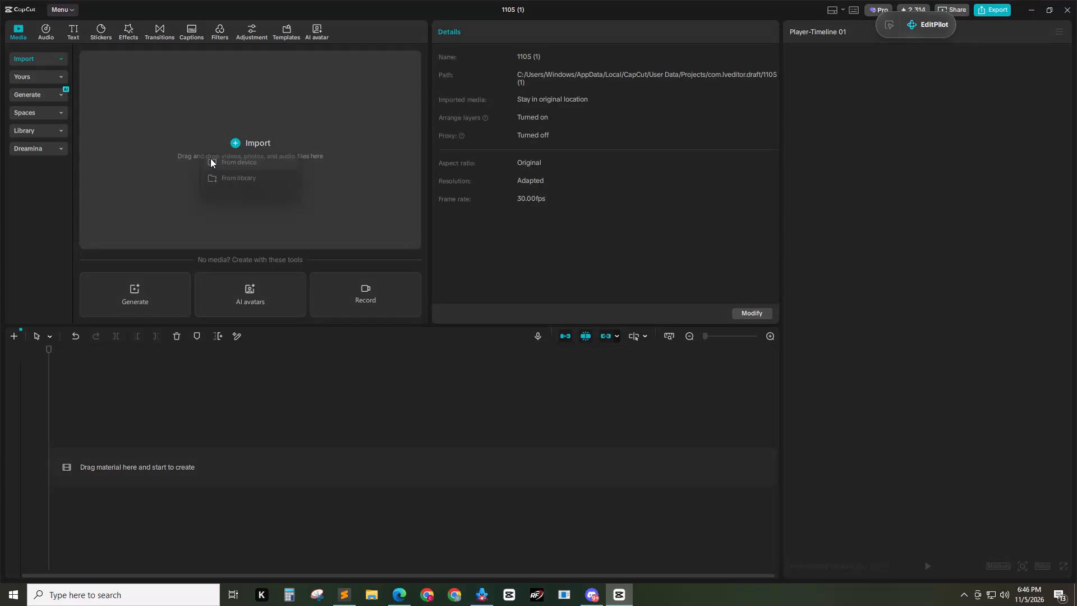
pyautogui.click(218, 166)
pyautogui.click(42, 192)
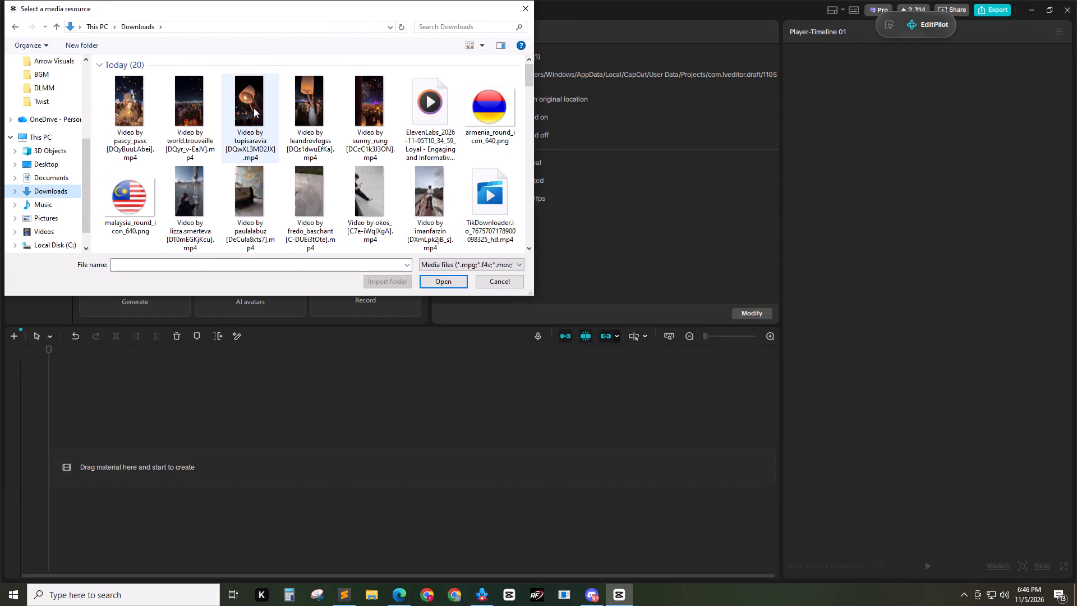
pyautogui.click(425, 112)
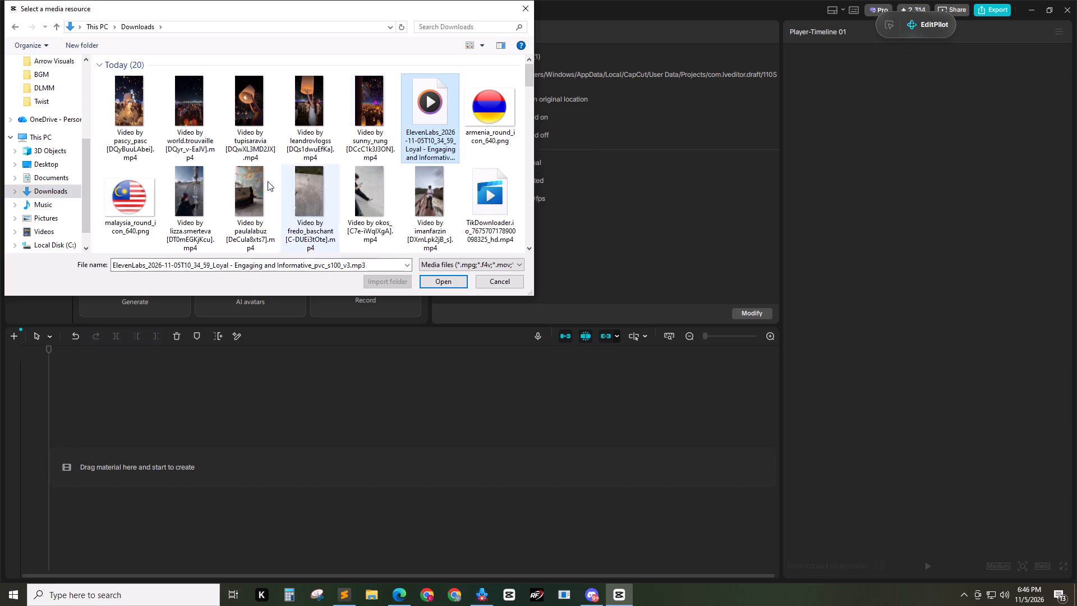
pyautogui.keyDown('ctrl'); pyautogui.click(475, 205); pyautogui.keyUp('ctrl')
pyautogui.keyDown('ctrl'); pyautogui.moveTo(100, 116); pyautogui.dragTo(379, 118); pyautogui.keyUp('ctrl')
pyautogui.click(445, 279)
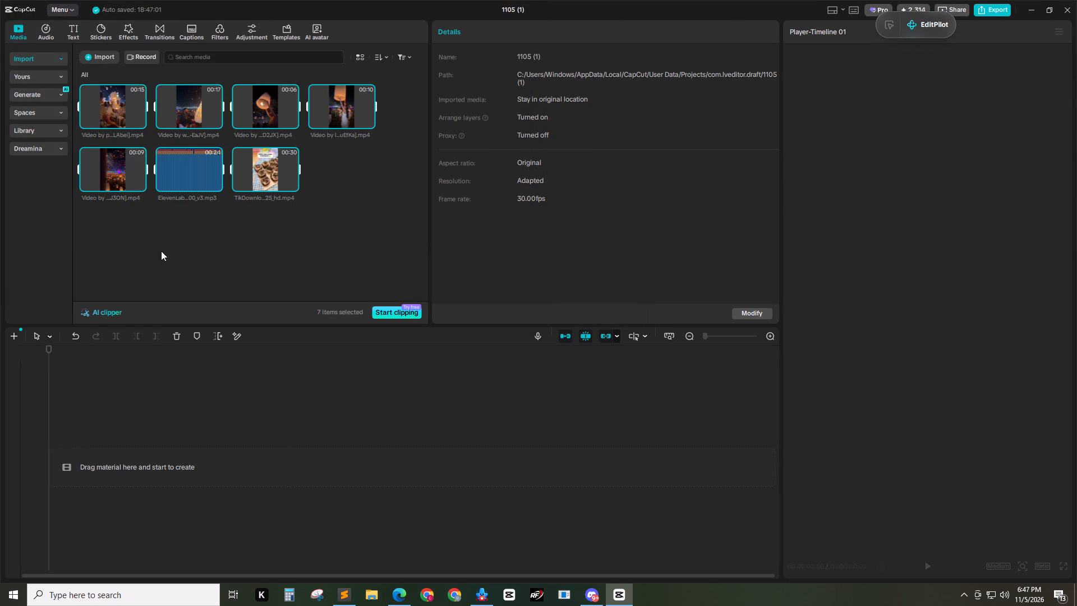
# Place the ElevenLabs voice-over and the 30-second TikDownloader video together at the start of the timeline.
pyautogui.click(177, 249)
pyautogui.moveTo(203, 251); pyautogui.dragTo(308, 167)
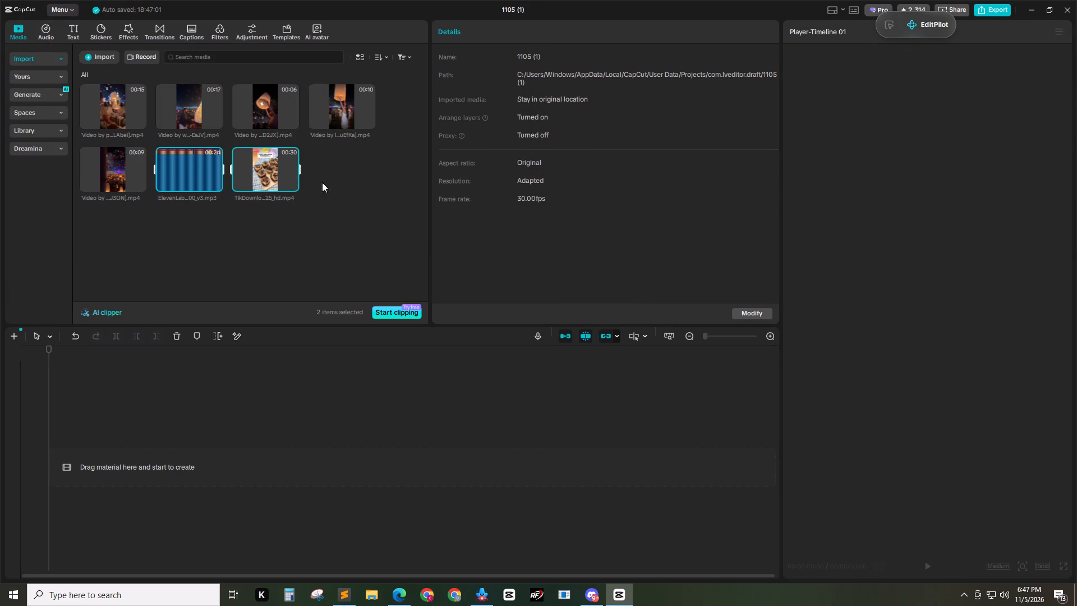
pyautogui.moveTo(176, 173); pyautogui.dragTo(90, 501)
pyautogui.click(349, 403)
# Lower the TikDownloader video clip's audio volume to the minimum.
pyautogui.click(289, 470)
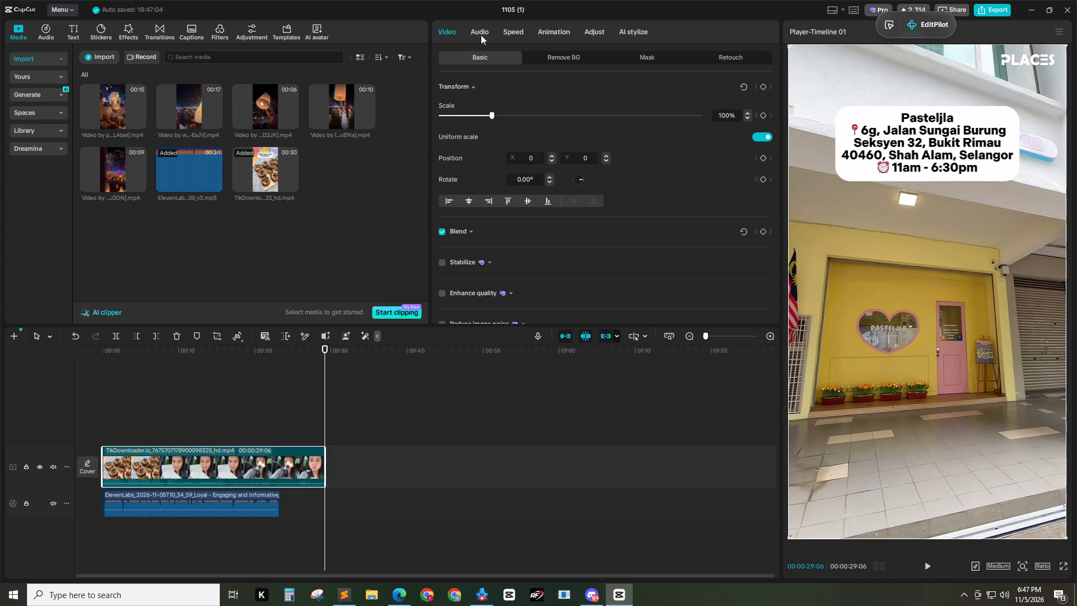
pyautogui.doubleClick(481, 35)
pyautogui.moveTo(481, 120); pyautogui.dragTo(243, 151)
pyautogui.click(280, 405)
# Look through the food video against the voice-over waveform, starting from the beginning of the timeline.
pyautogui.moveTo(266, 348); pyautogui.dragTo(90, 365)
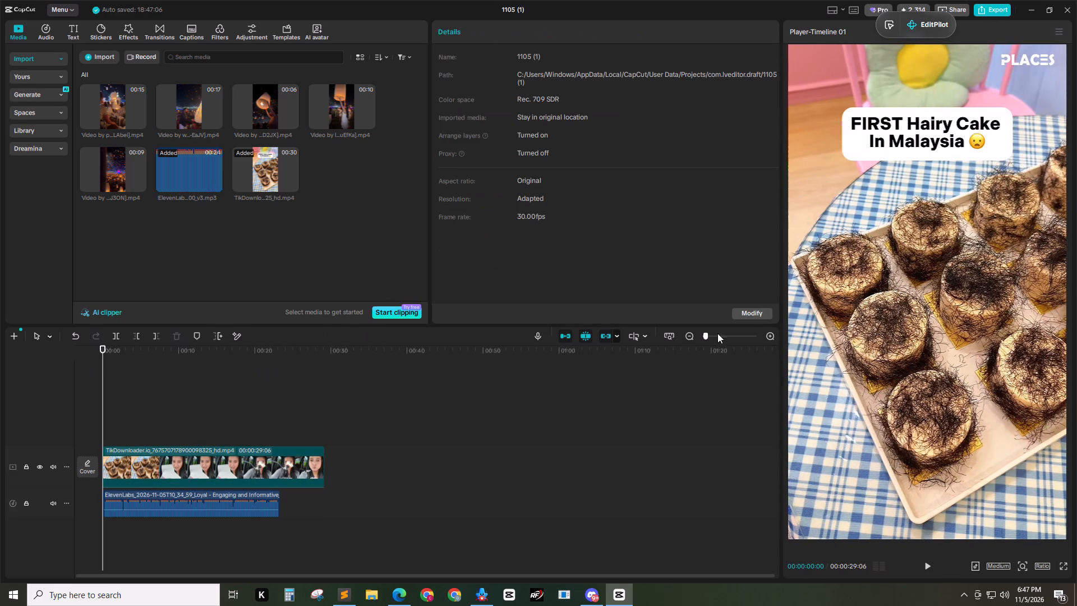
pyautogui.tripleClick(773, 338)
pyautogui.click(772, 338)
pyautogui.click(392, 378)
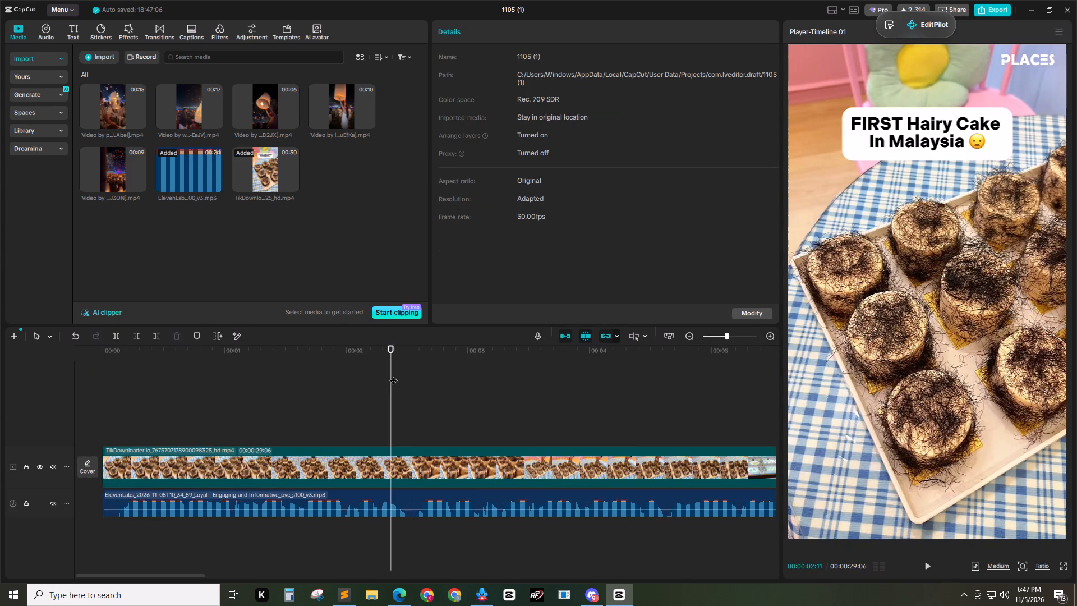
pyautogui.moveTo(372, 350); pyautogui.dragTo(799, 362)
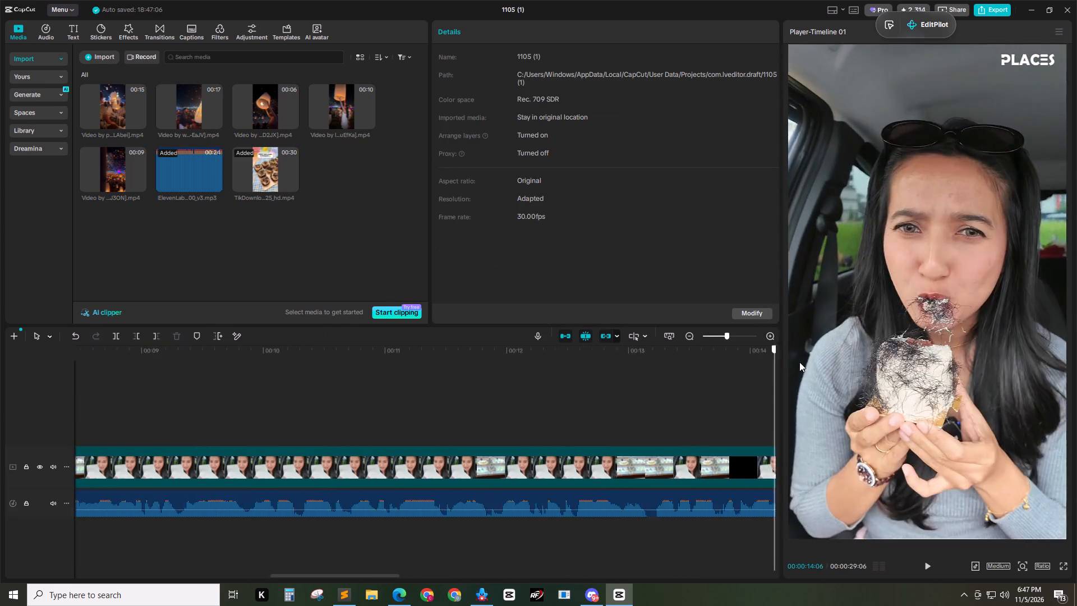
pyautogui.moveTo(799, 362); pyautogui.dragTo(8, 385)
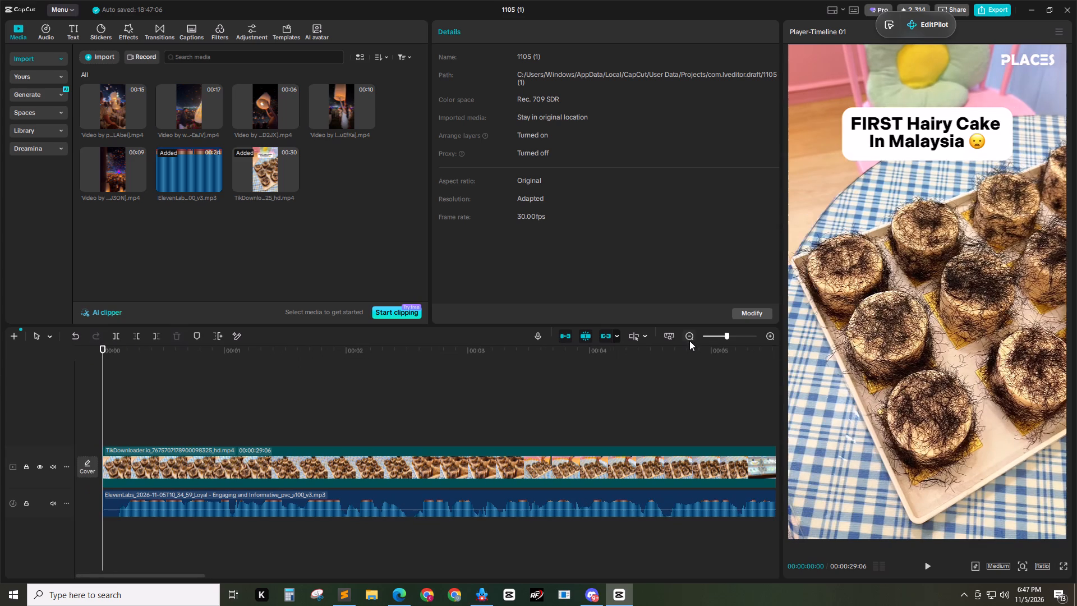
pyautogui.tripleClick(689, 341)
pyautogui.click(687, 341)
# Delete the food video clip from the timeline, keeping the voice-over.
pyautogui.click(165, 460)
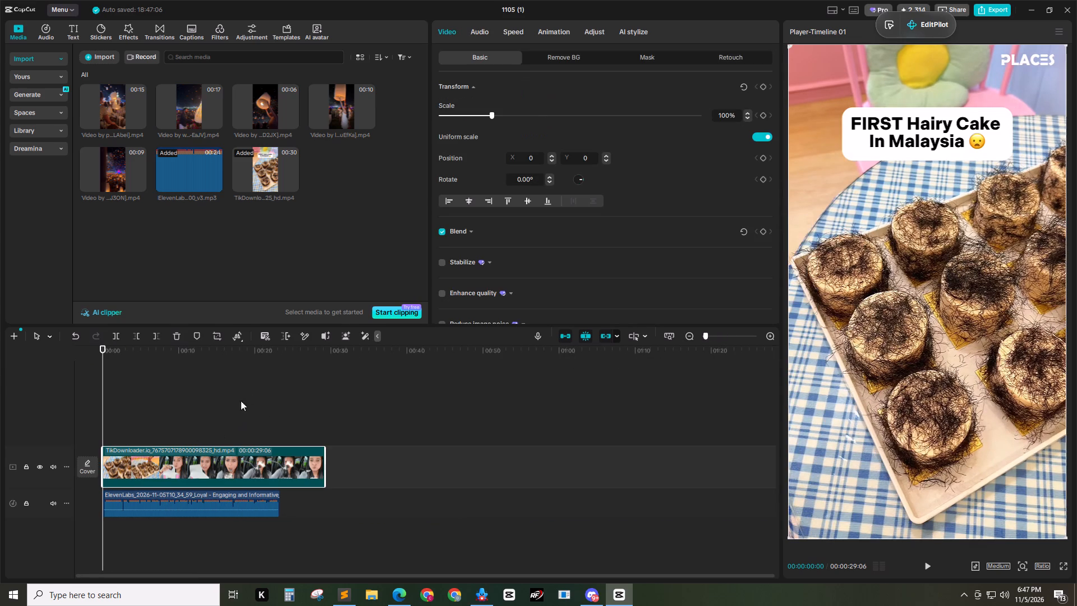
pyautogui.press('Delete')
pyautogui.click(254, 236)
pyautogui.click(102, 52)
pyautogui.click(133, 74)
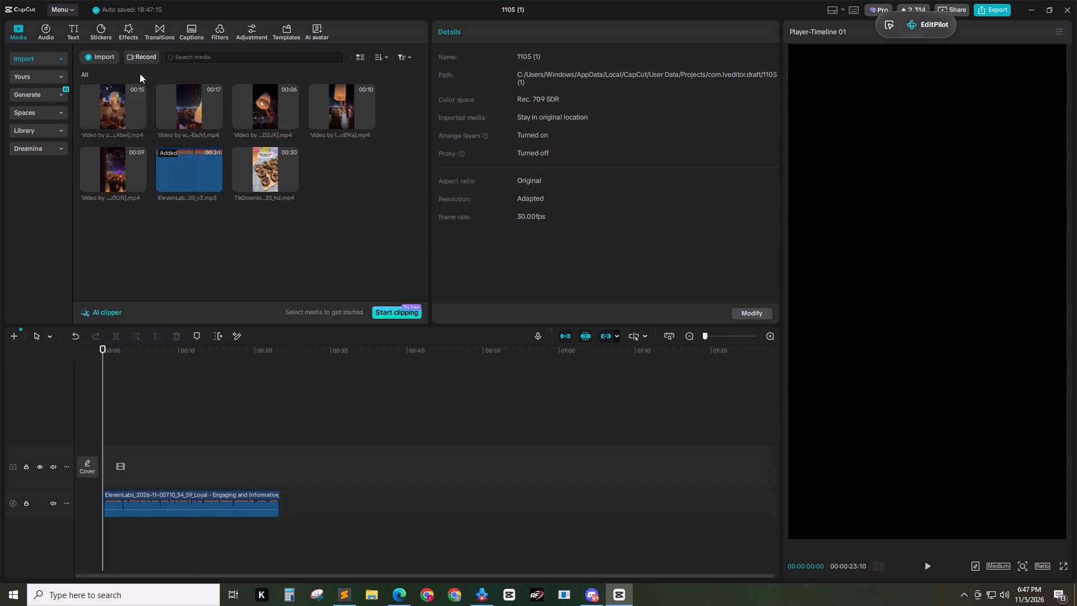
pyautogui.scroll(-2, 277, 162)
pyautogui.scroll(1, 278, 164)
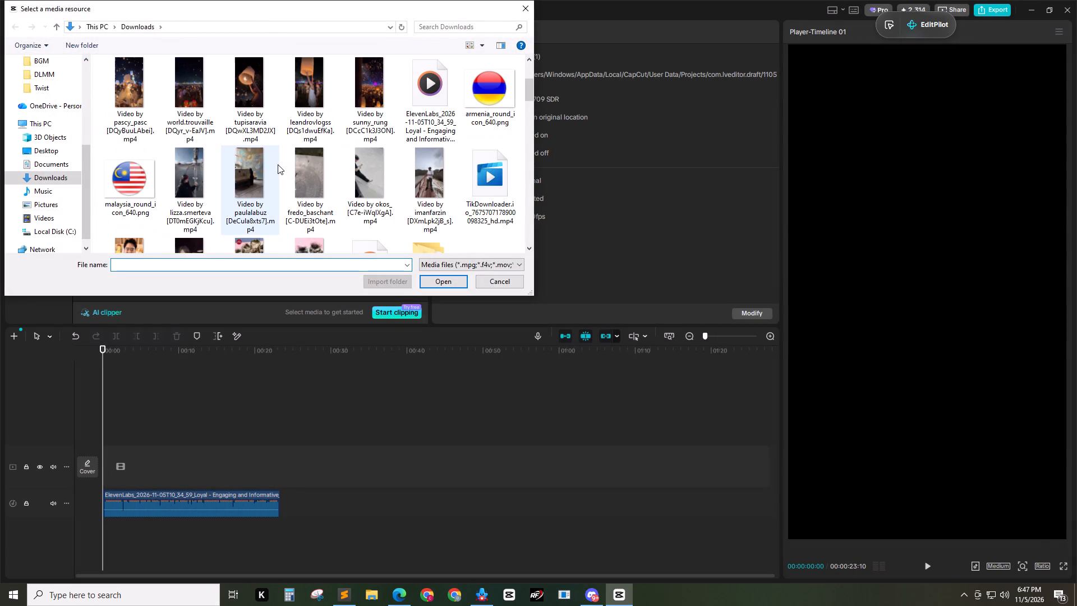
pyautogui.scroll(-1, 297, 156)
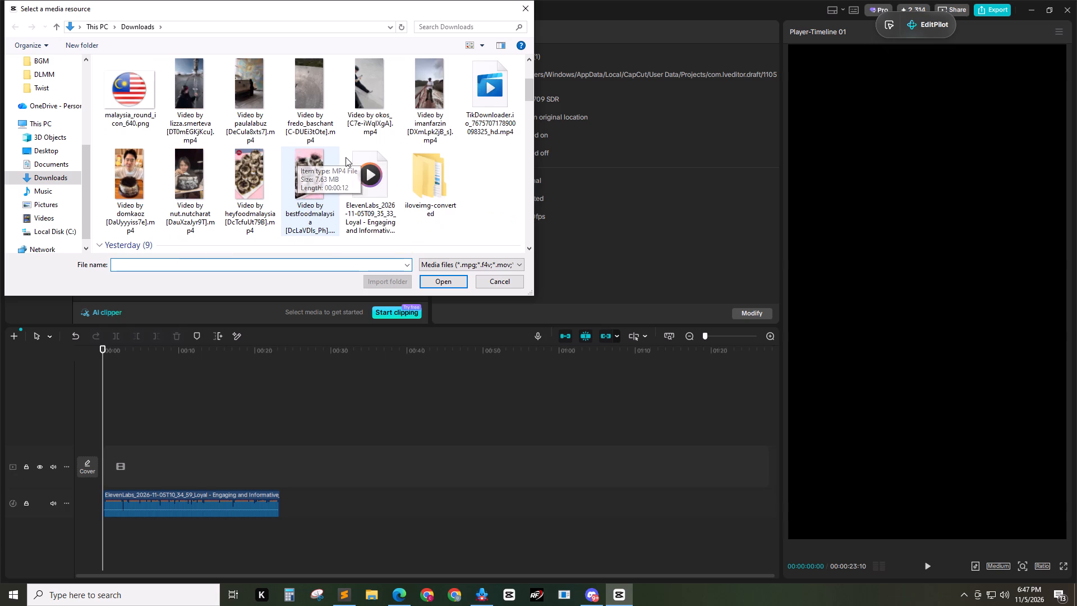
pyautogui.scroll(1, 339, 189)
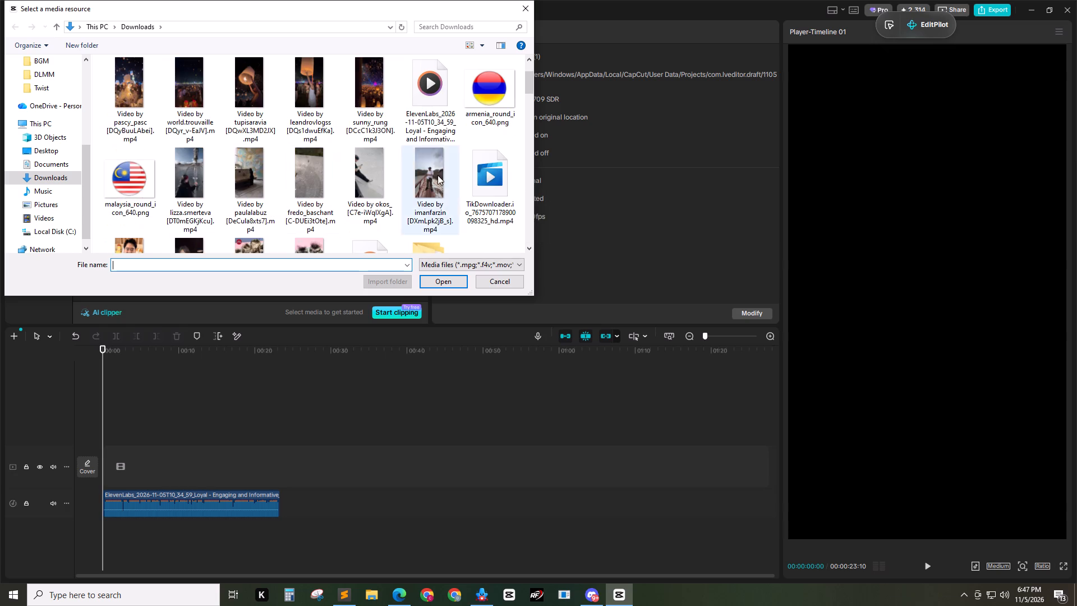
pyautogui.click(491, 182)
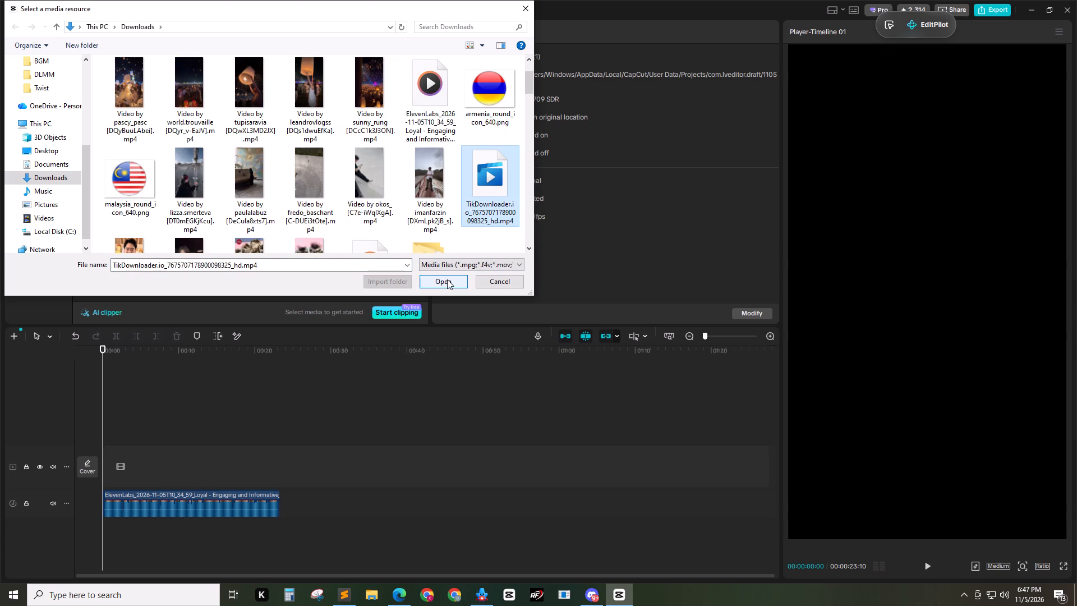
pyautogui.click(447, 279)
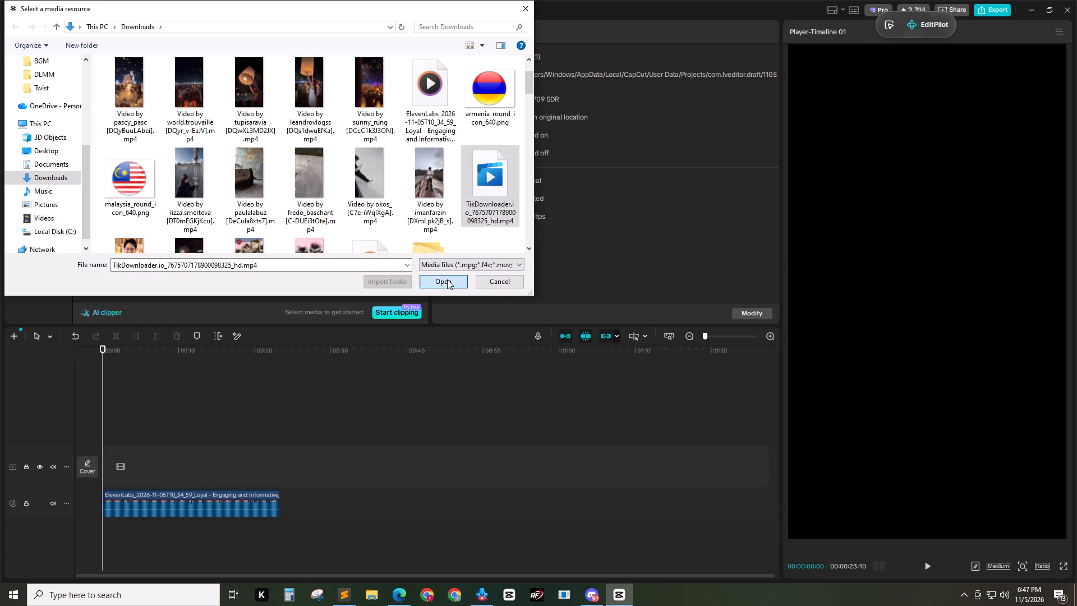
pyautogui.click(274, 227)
# Delete the 30-second food video from the project's imported media.
pyautogui.moveTo(261, 257); pyautogui.dragTo(275, 229)
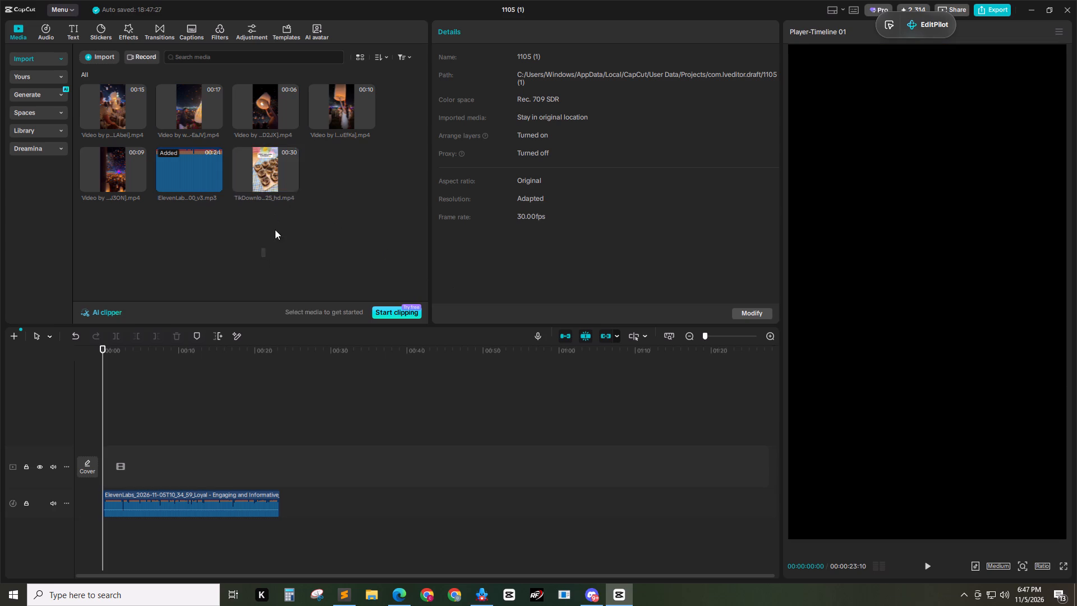
pyautogui.moveTo(275, 229); pyautogui.dragTo(289, 172)
pyautogui.press('Delete')
pyautogui.click(284, 203)
pyautogui.click(284, 203)
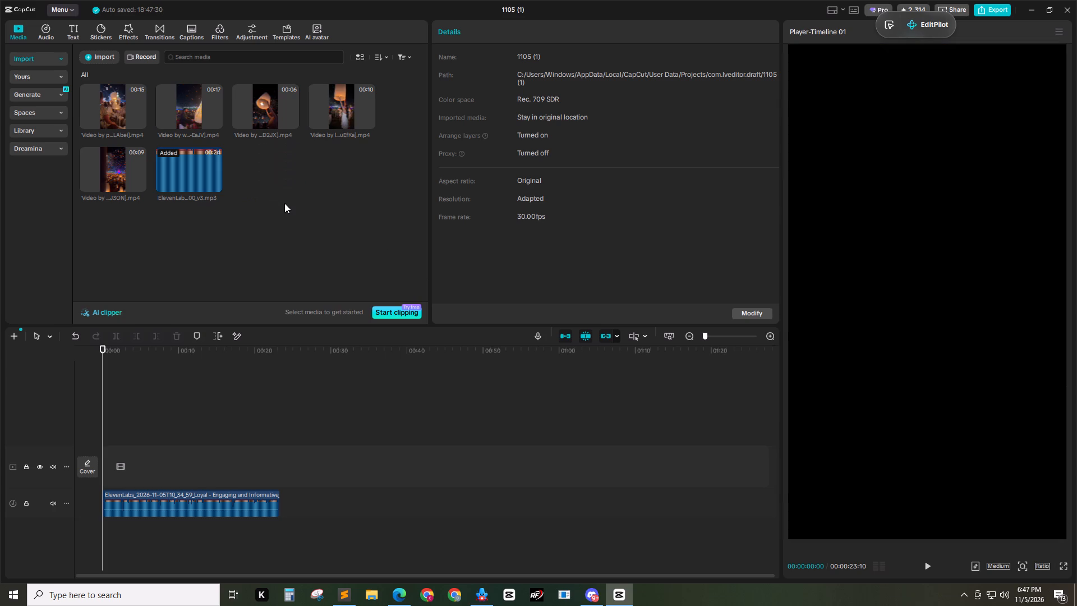
pyautogui.hotkey('ctrl', 'i')
pyautogui.scroll(-1, 229, 173)
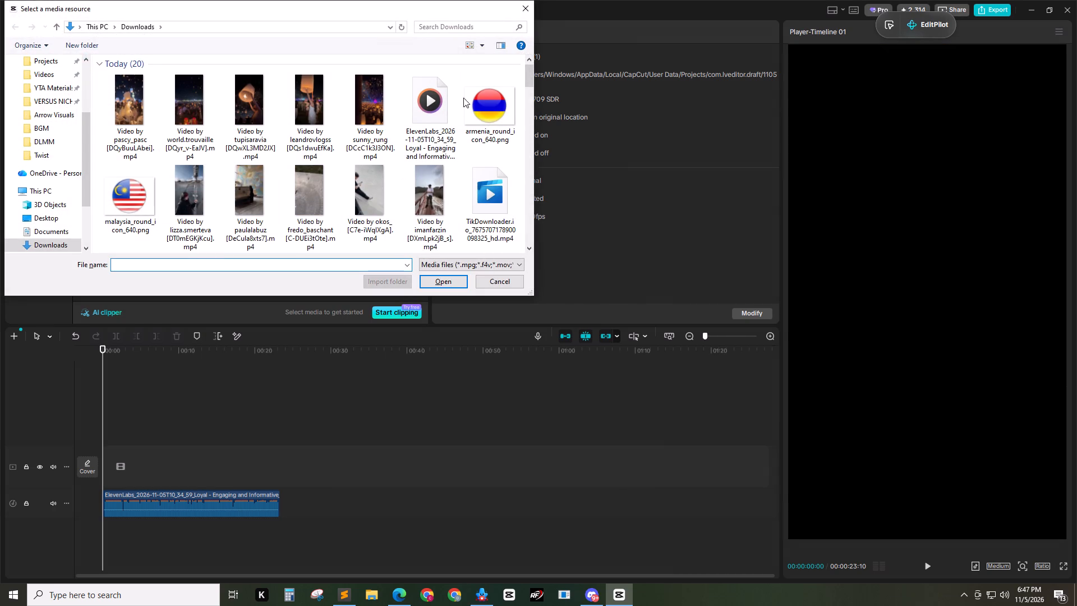
pyautogui.scroll(1, 276, 160)
pyautogui.scroll(-2, 432, 140)
pyautogui.scroll(-1, 222, 159)
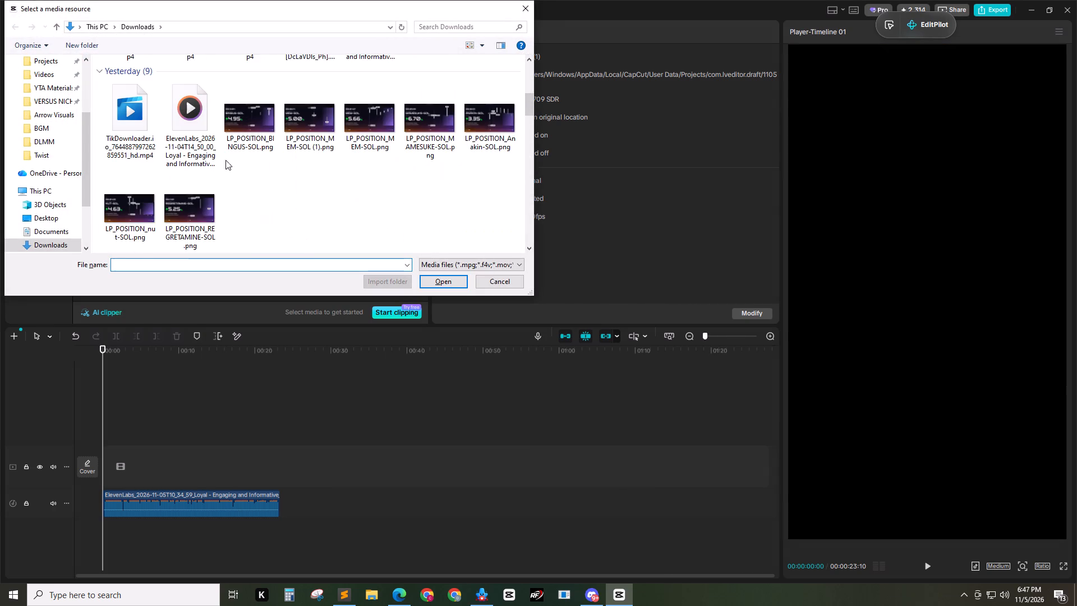
pyautogui.scroll(1, 349, 136)
pyautogui.scroll(-1, 150, 204)
pyautogui.click(135, 154)
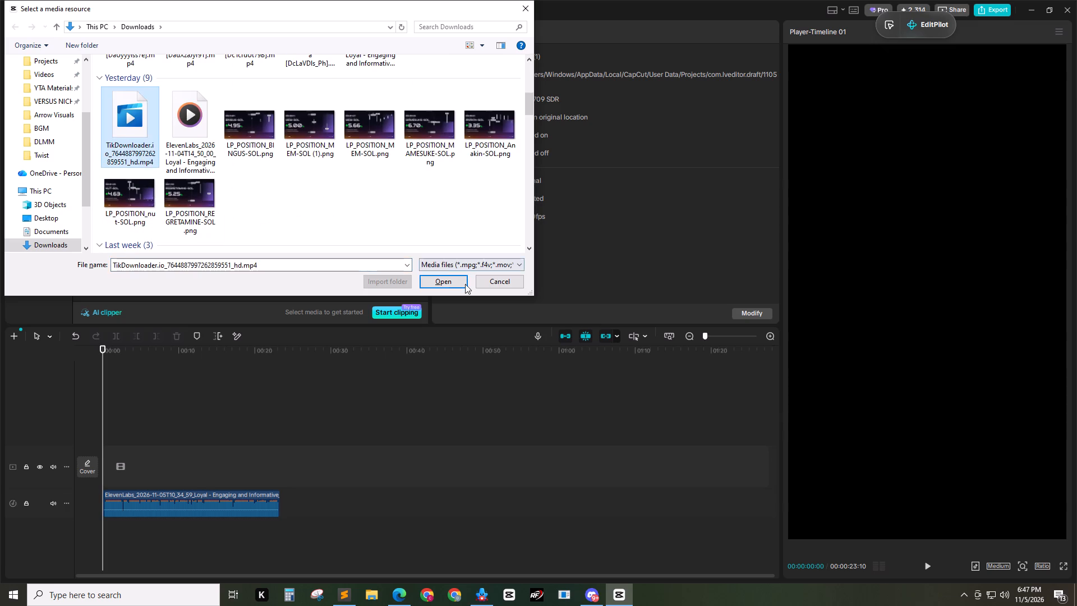
pyautogui.click(457, 284)
# Place the newly imported 57-second TikDownloader video at the start of the main track, above the voice-over.
pyautogui.moveTo(259, 172); pyautogui.dragTo(72, 476)
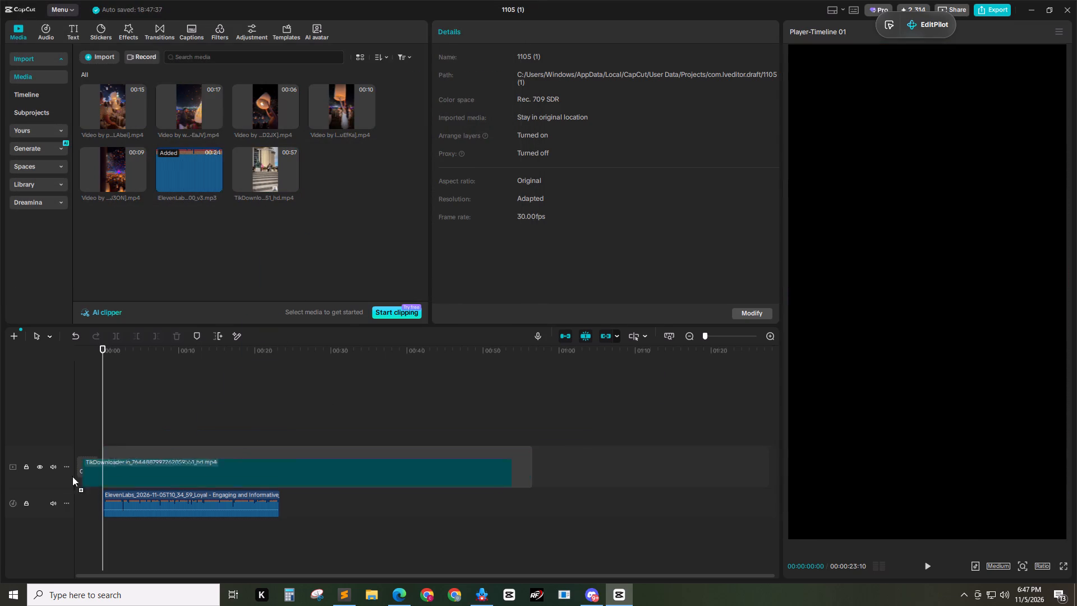
pyautogui.moveTo(72, 476); pyautogui.dragTo(66, 479)
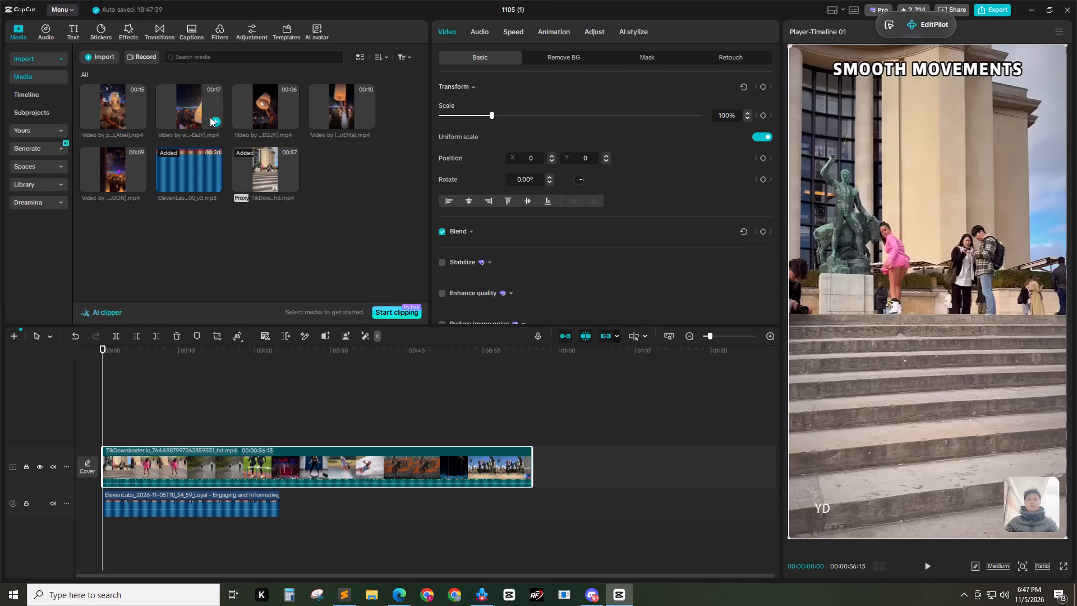
# Mute the TikDownloader clip by lowering its volume to -∞ dB.
pyautogui.click(482, 27)
pyautogui.moveTo(487, 116); pyautogui.dragTo(164, 154)
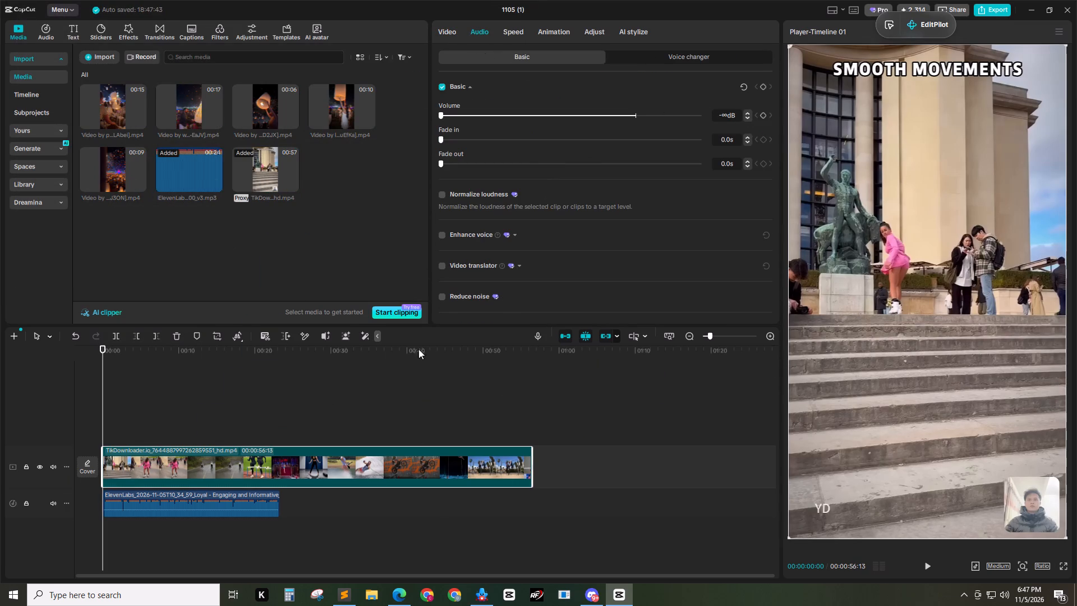
# Trim off everything in the TikDownloader clip before the hurdles scene, at about 00:15:16.
pyautogui.doubleClick(770, 336)
pyautogui.moveTo(277, 363); pyautogui.dragTo(472, 371)
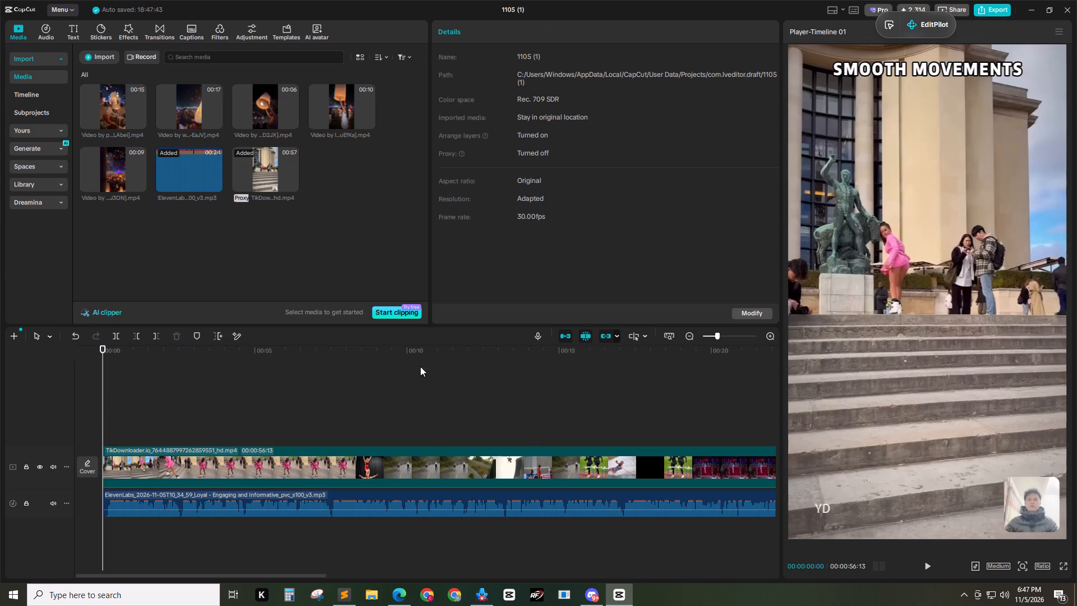
pyautogui.moveTo(363, 351); pyautogui.dragTo(557, 365)
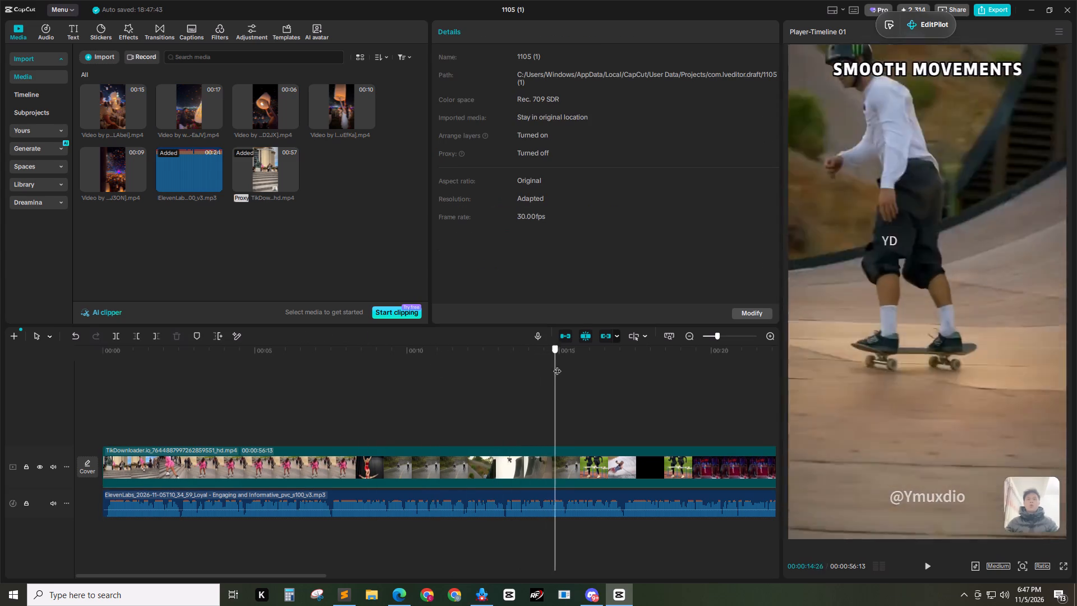
pyautogui.moveTo(557, 365); pyautogui.dragTo(576, 365)
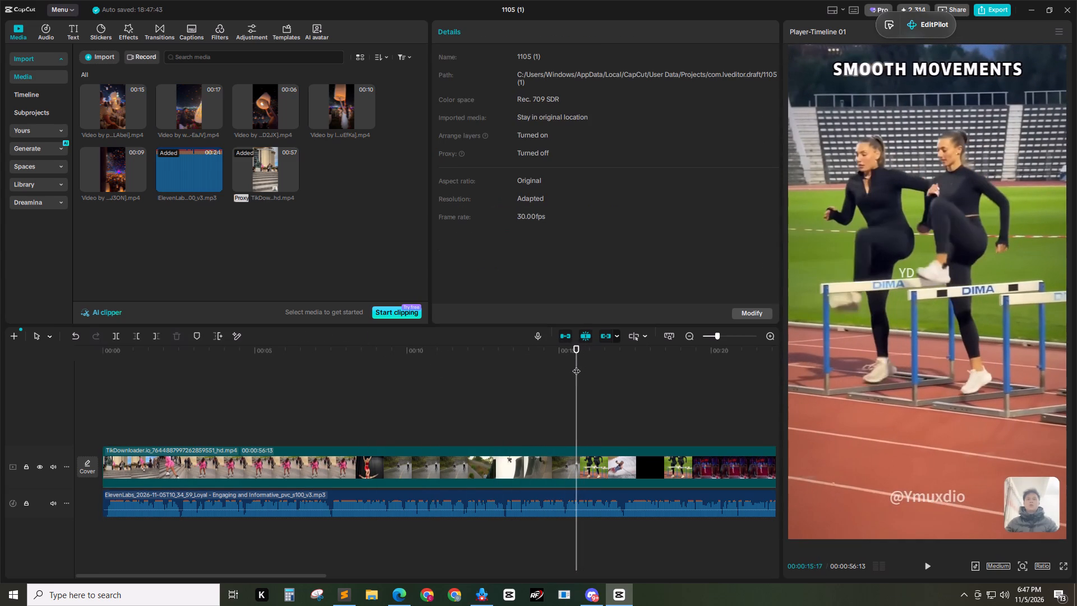
pyautogui.press('Left')
pyautogui.press('Left')
pyautogui.press('Left')
pyautogui.press('Right')
pyautogui.press('Right')
pyautogui.press('q')
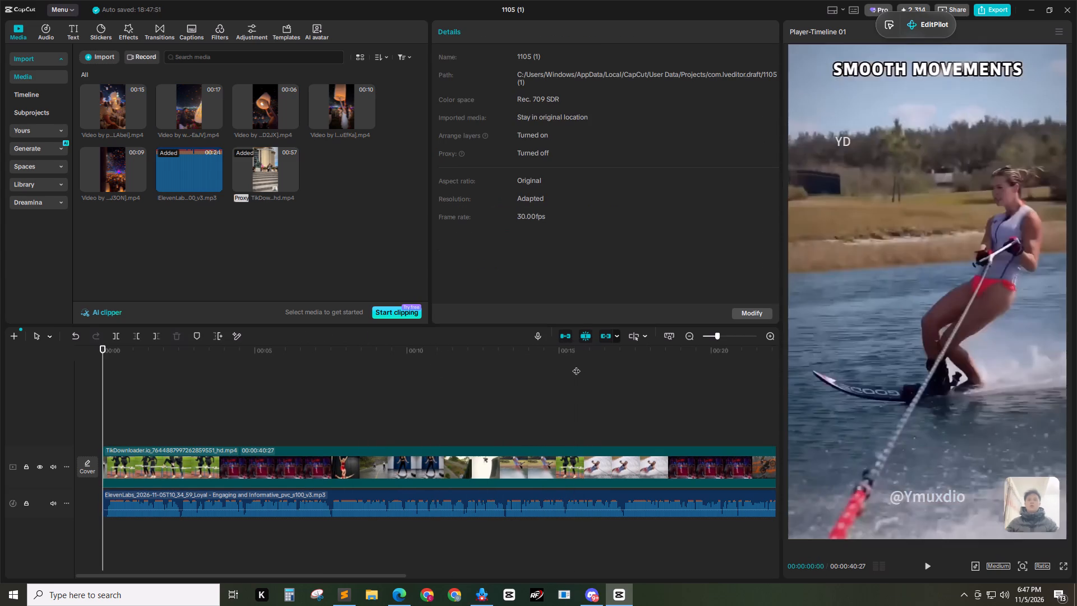
# Play the opening with the voice-over and trim the end of the hurdles clip at 00:02:16.
pyautogui.press('space')
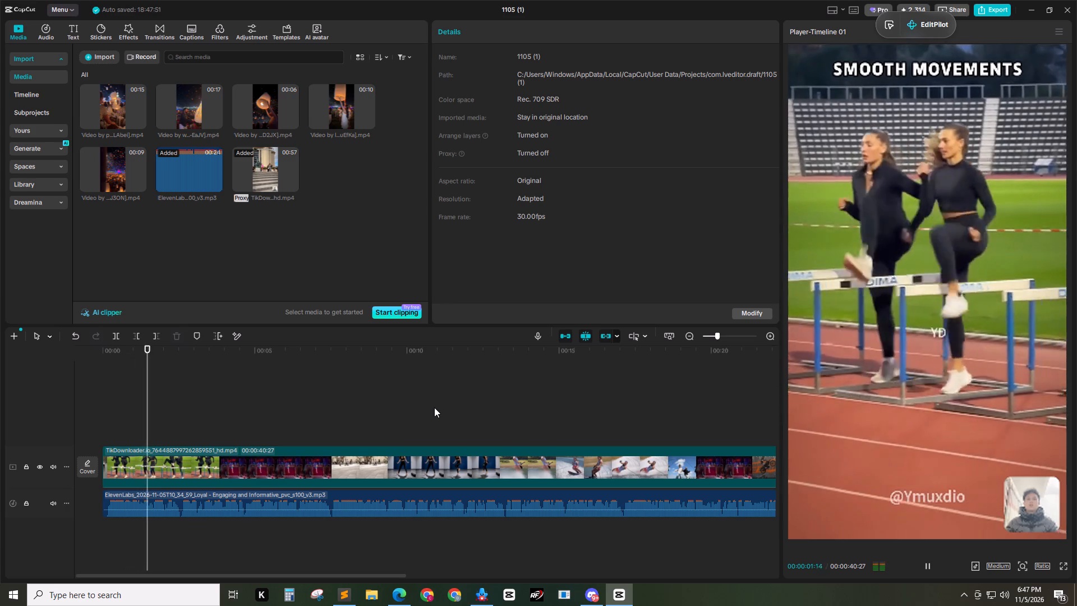
pyautogui.press('space')
pyautogui.doubleClick(772, 334)
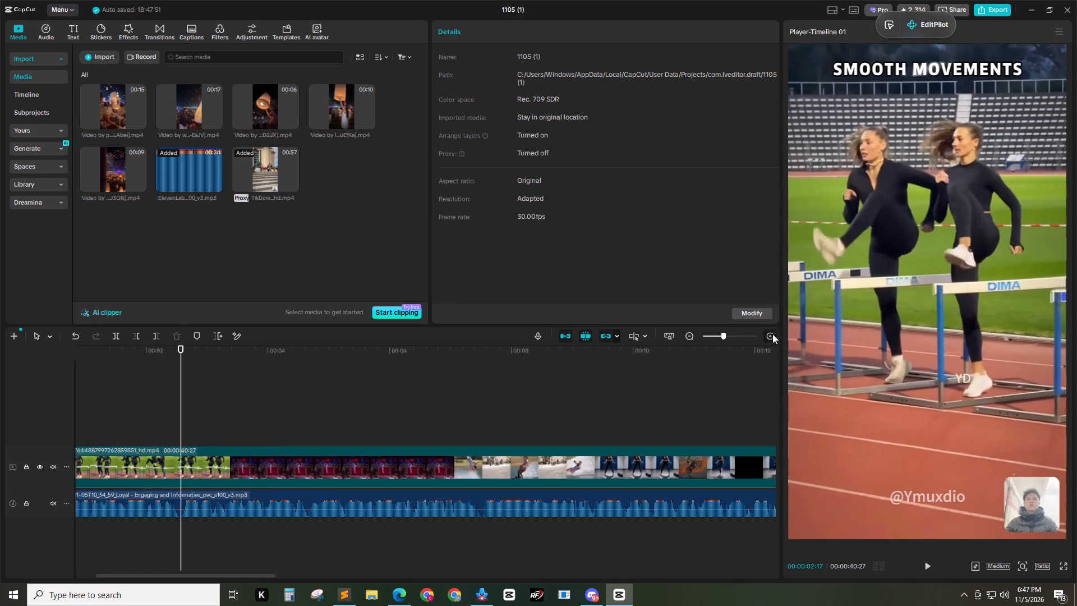
pyautogui.click(174, 348)
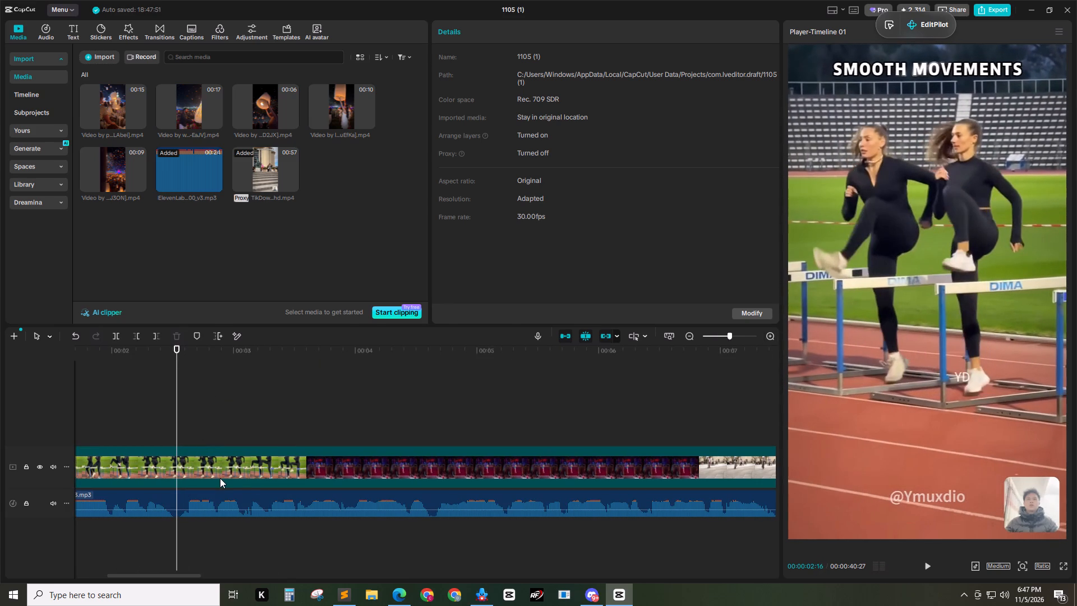
pyautogui.click(220, 478)
pyautogui.press('w')
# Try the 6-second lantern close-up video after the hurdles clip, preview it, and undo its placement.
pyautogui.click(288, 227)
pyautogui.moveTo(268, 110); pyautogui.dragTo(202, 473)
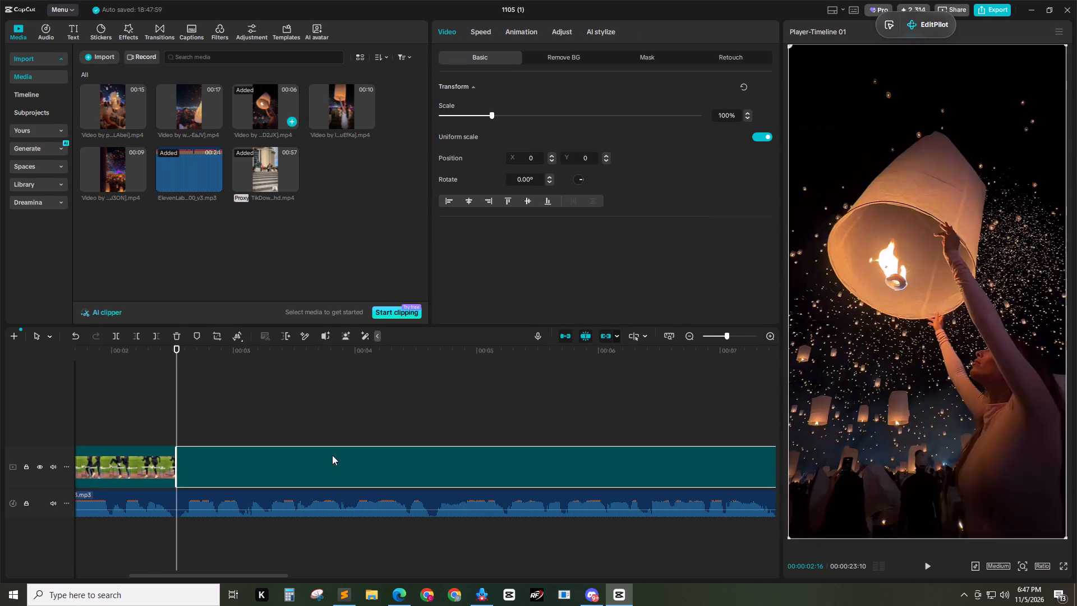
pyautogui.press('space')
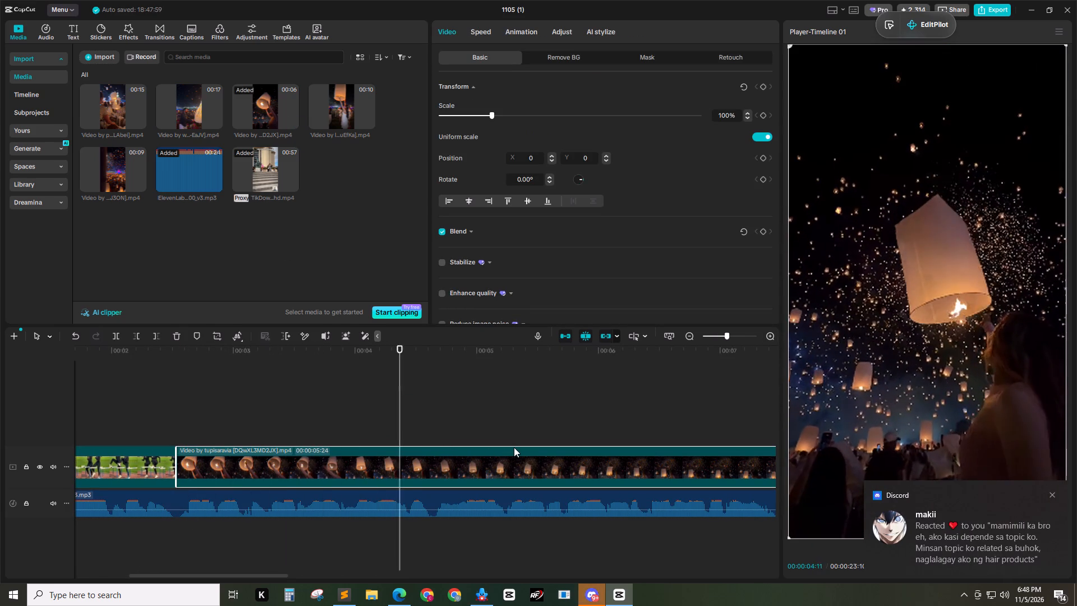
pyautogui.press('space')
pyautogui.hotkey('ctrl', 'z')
# Place the 9-second video of sky lanterns and fireworks directly after the hurdles clip.
pyautogui.moveTo(107, 171); pyautogui.dragTo(186, 469)
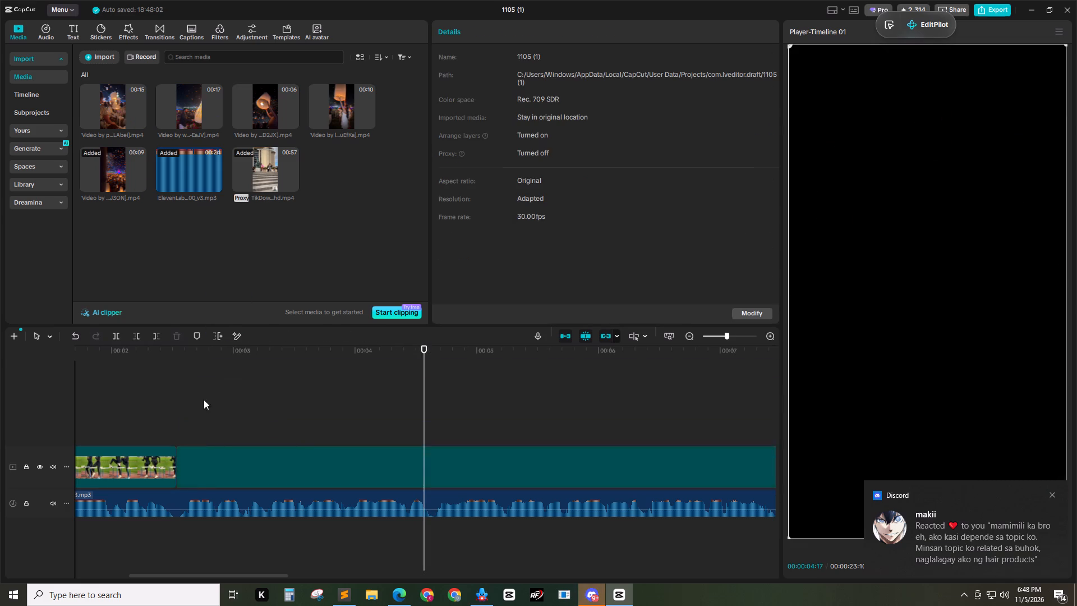
# Play the fireworks clip against the voice-over, set the playhead at the 00:04:13 cut point and select the clip.
pyautogui.moveTo(209, 349); pyautogui.dragTo(183, 350)
pyautogui.press('space')
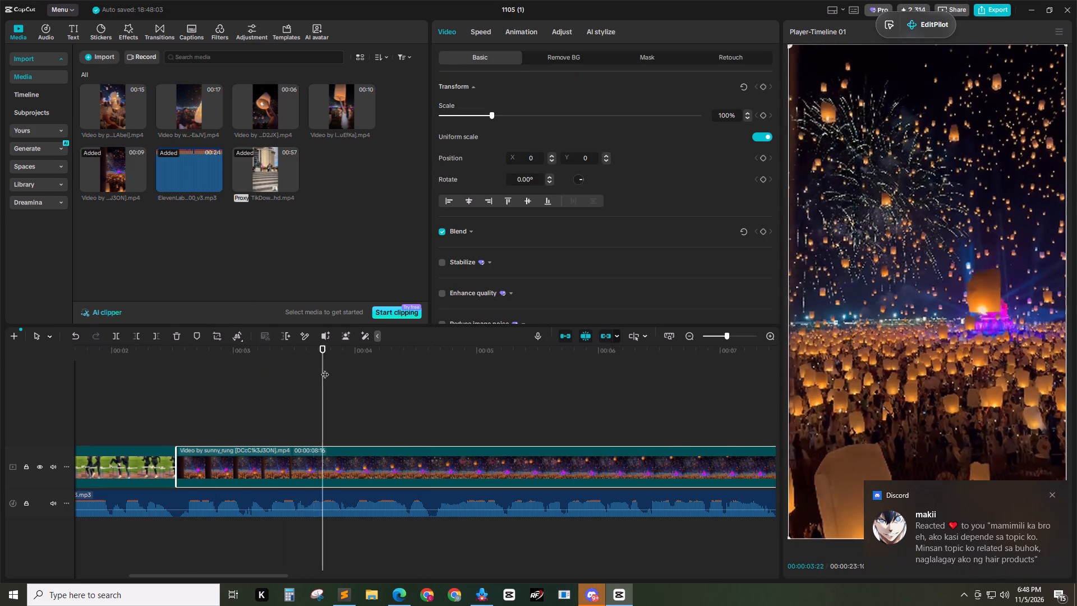
pyautogui.press('space')
pyautogui.moveTo(409, 354); pyautogui.dragTo(402, 354)
pyautogui.press('space')
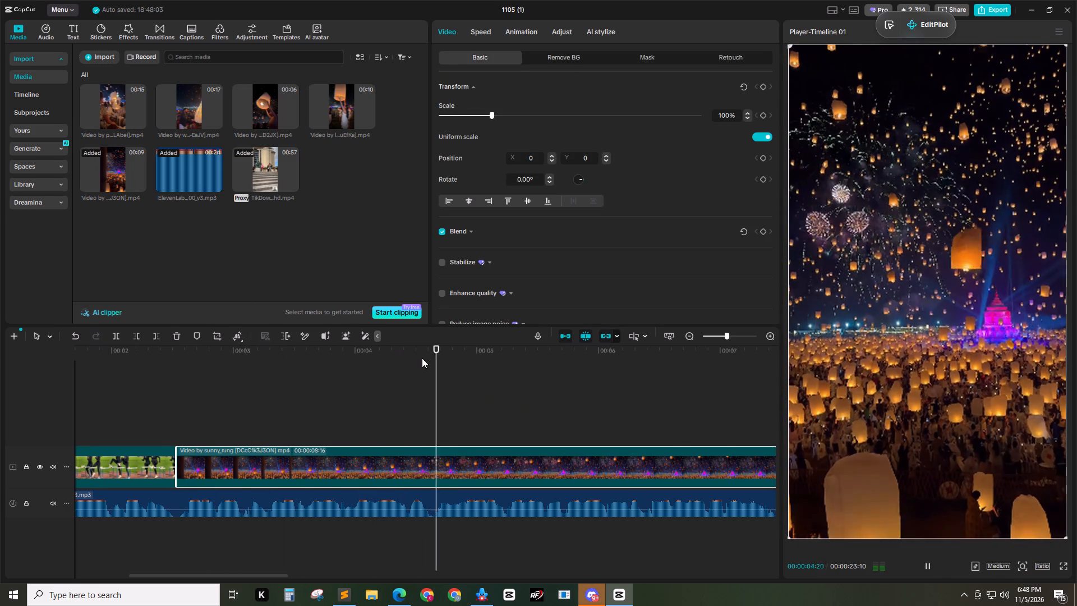
pyautogui.moveTo(438, 359); pyautogui.dragTo(407, 361)
pyautogui.click(452, 470)
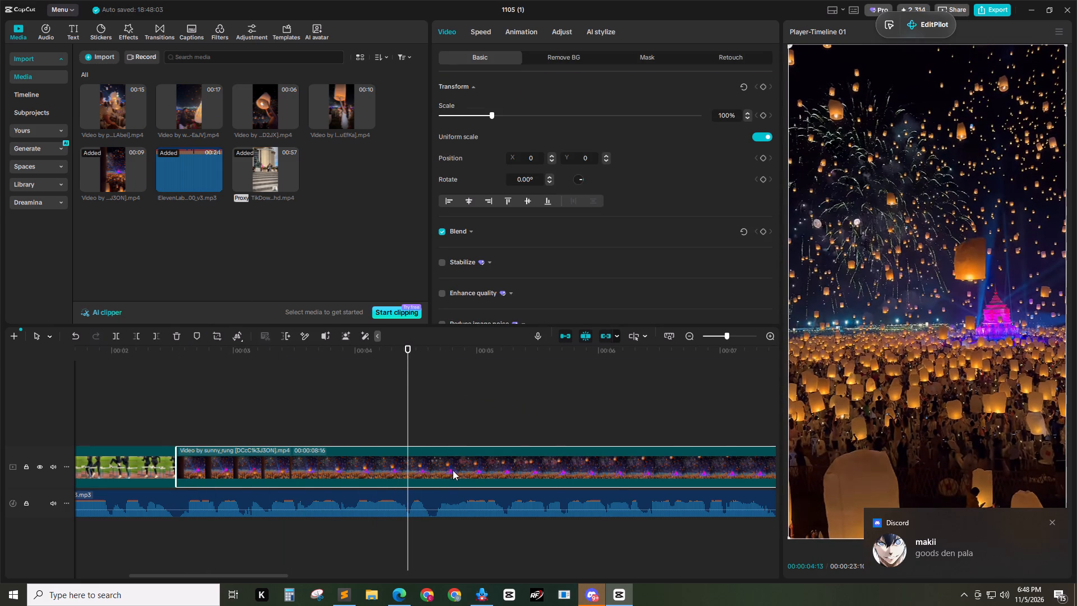
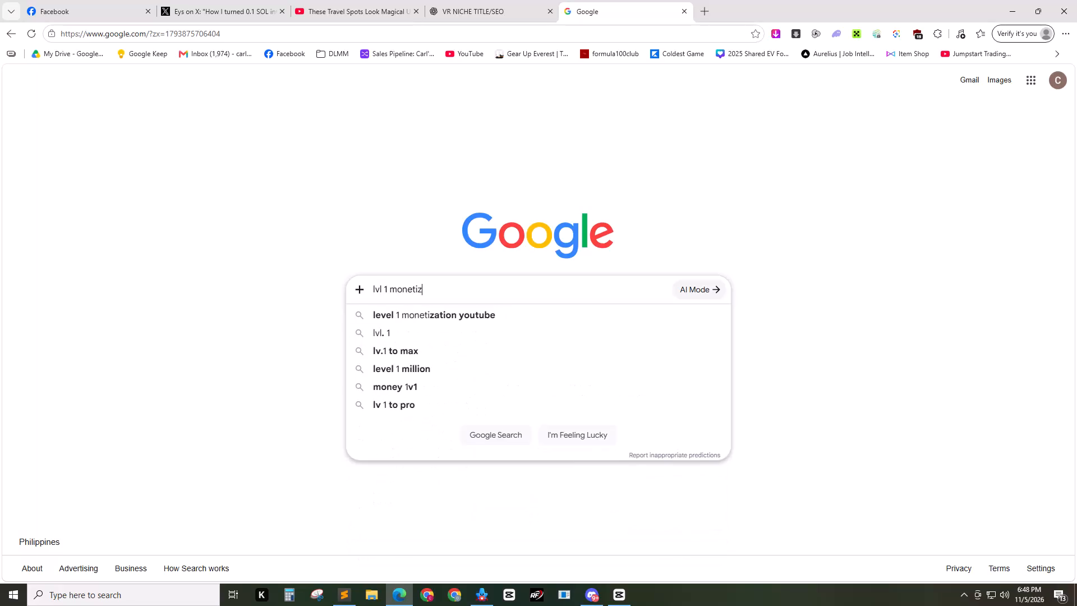
# Search Google for the suggested query "level 1 monetization youtube" and expand the full AI Overview to read the eligibility requirements.
pyautogui.press('Down')
pyautogui.press('Return')
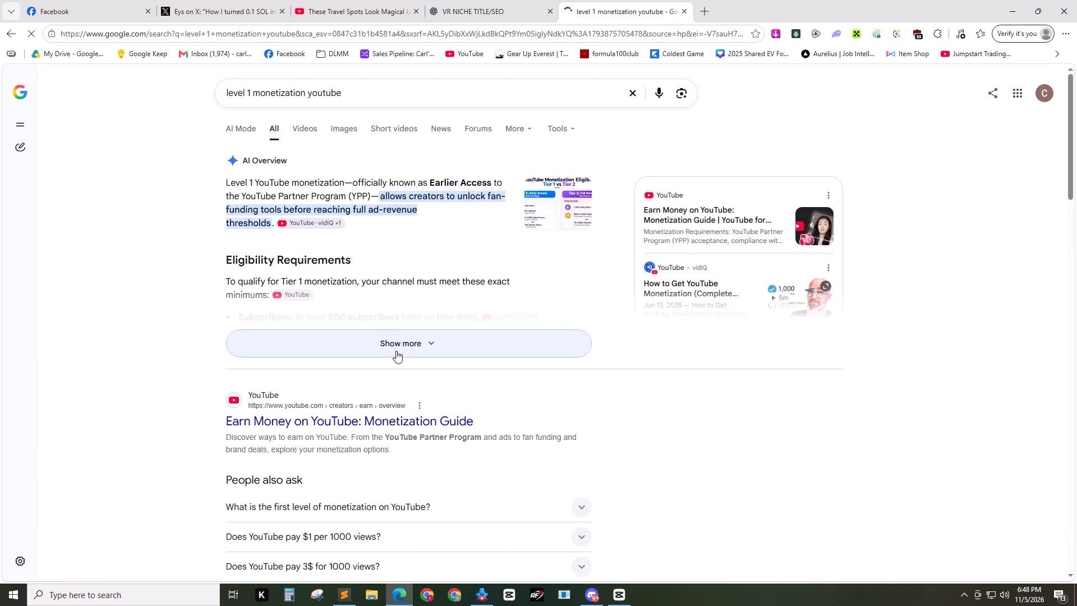
pyautogui.click(396, 351)
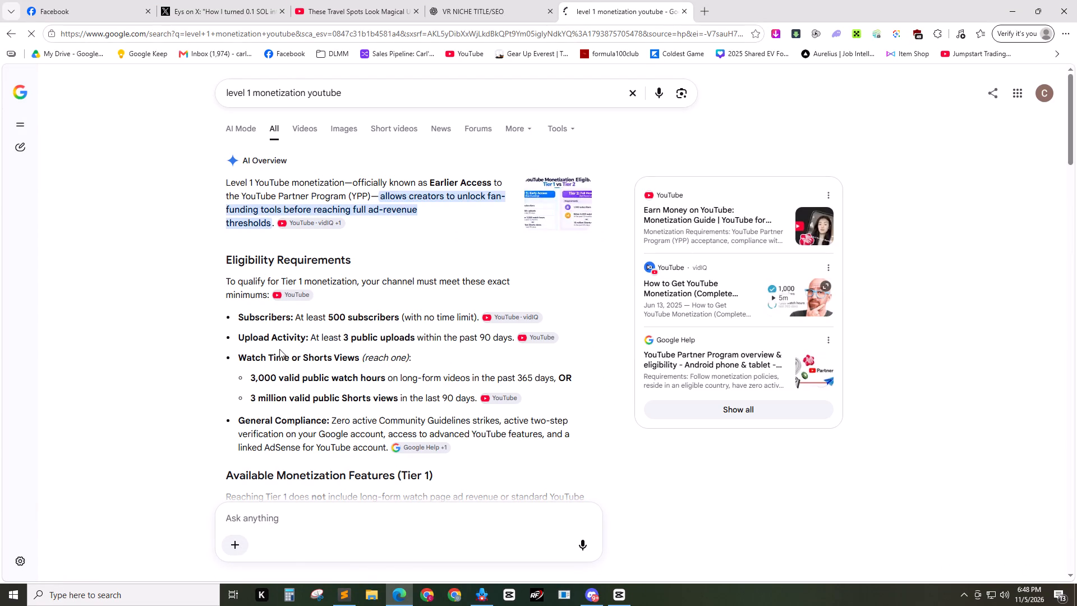
# Extend the Google query to "level 1 monetization youtube what is the benefit" and run the search.
pyautogui.click(374, 98)
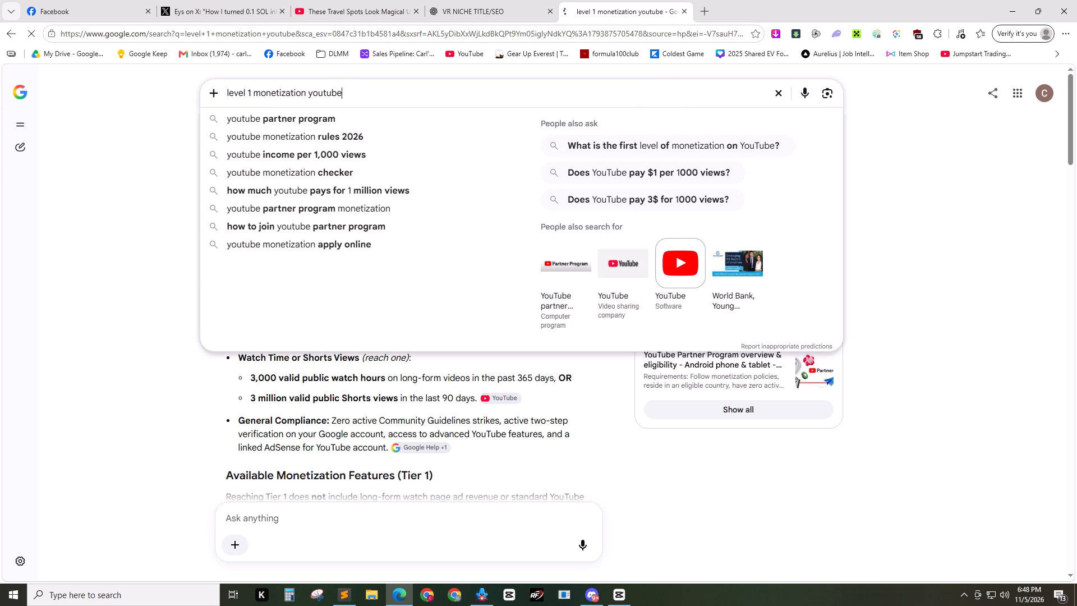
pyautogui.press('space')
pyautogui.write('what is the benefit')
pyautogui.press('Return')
pyautogui.click(136, 190)
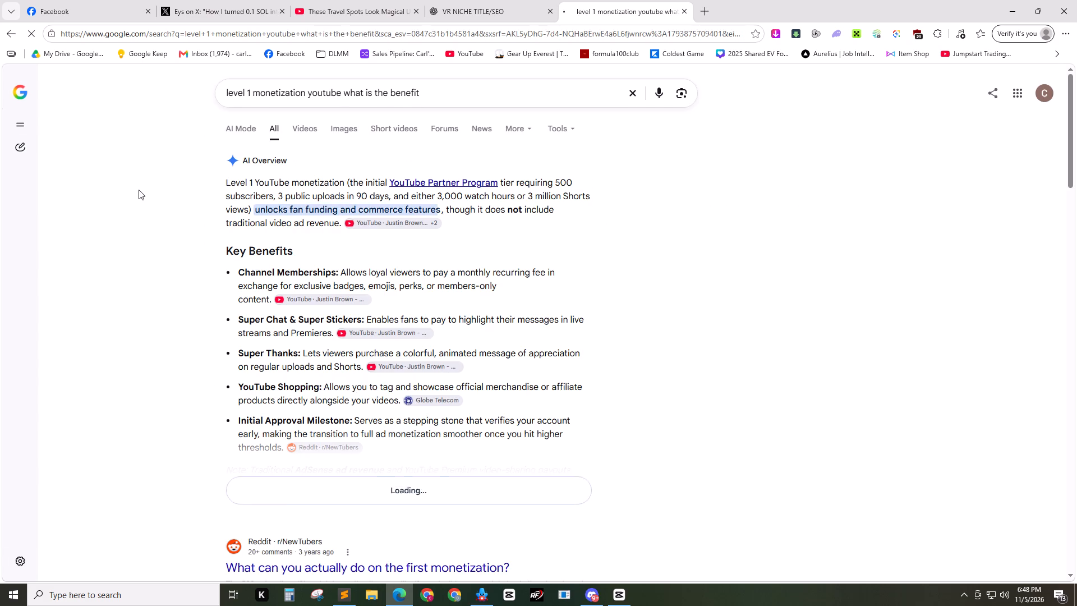
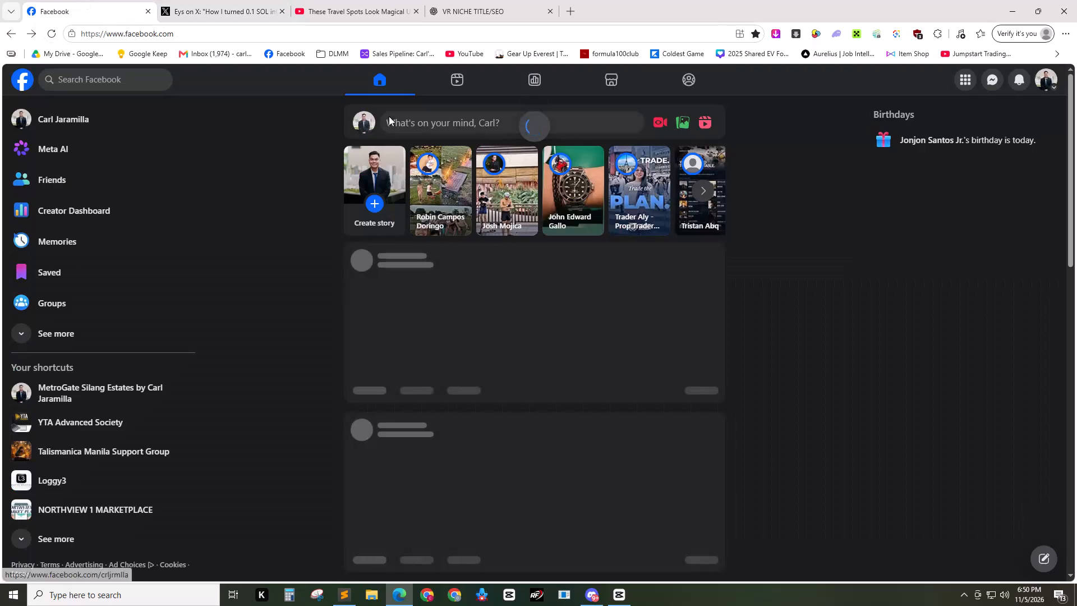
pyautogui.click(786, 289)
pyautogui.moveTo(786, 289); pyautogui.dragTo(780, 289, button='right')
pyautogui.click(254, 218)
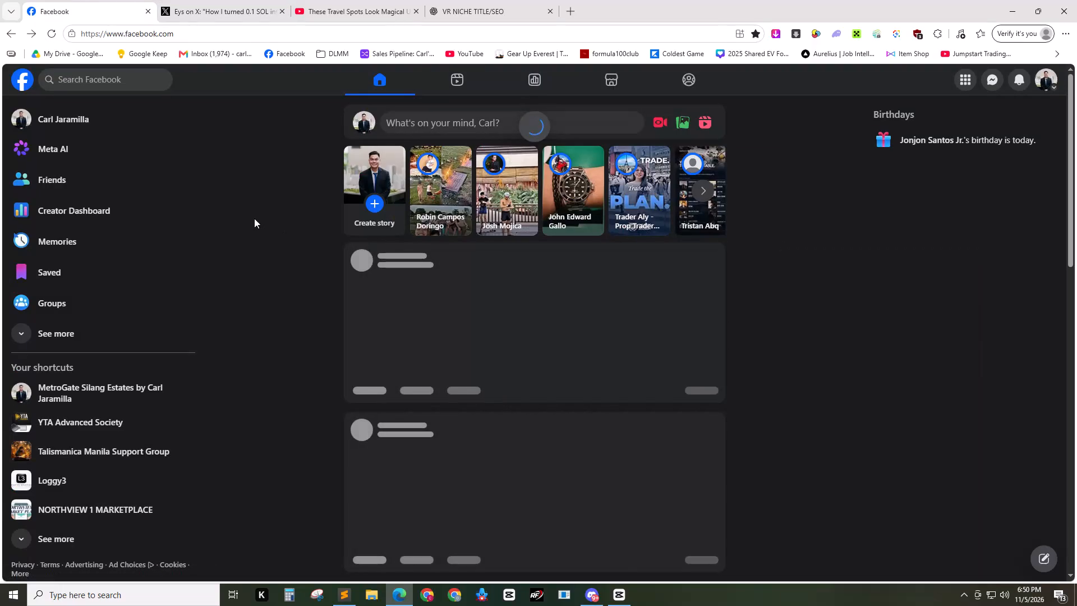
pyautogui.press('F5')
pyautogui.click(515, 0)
# Switch to CapCut and delete the second part of the fireworks clip, after the 00:00:04:13 cut.
pyautogui.click(612, 605)
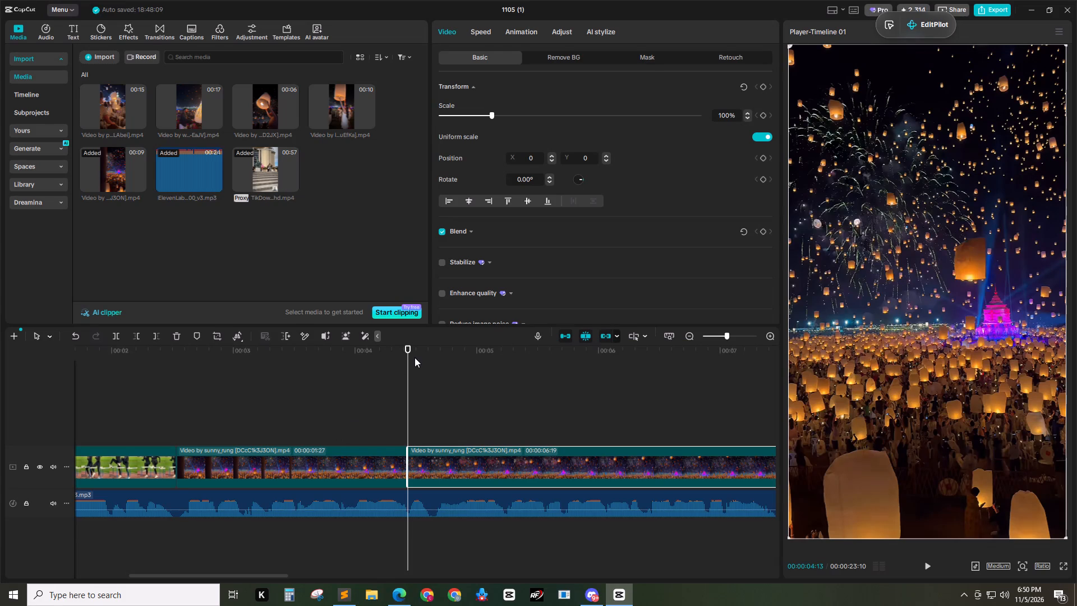
pyautogui.moveTo(409, 355); pyautogui.dragTo(756, 355)
pyautogui.doubleClick(688, 335)
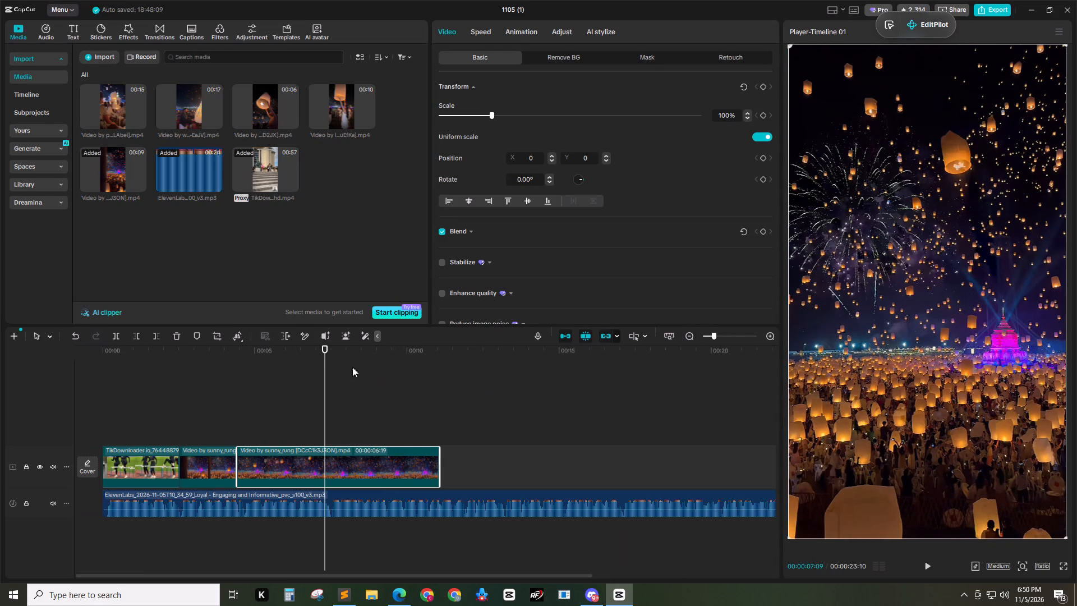
pyautogui.moveTo(317, 351); pyautogui.dragTo(340, 363)
pyautogui.click(341, 472)
pyautogui.press('Delete')
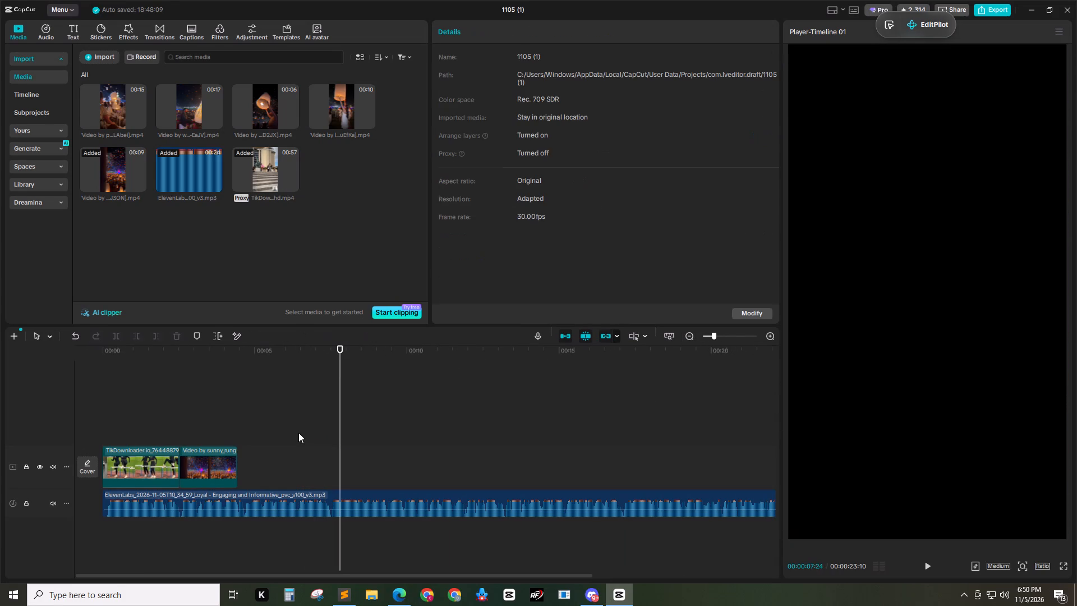
# Play the last moments of the remaining fireworks clip against the voice-over and set the playhead at the clip's end, 00:00:04:13.
pyautogui.moveTo(257, 358); pyautogui.dragTo(220, 357)
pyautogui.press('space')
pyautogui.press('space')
pyautogui.doubleClick(768, 339)
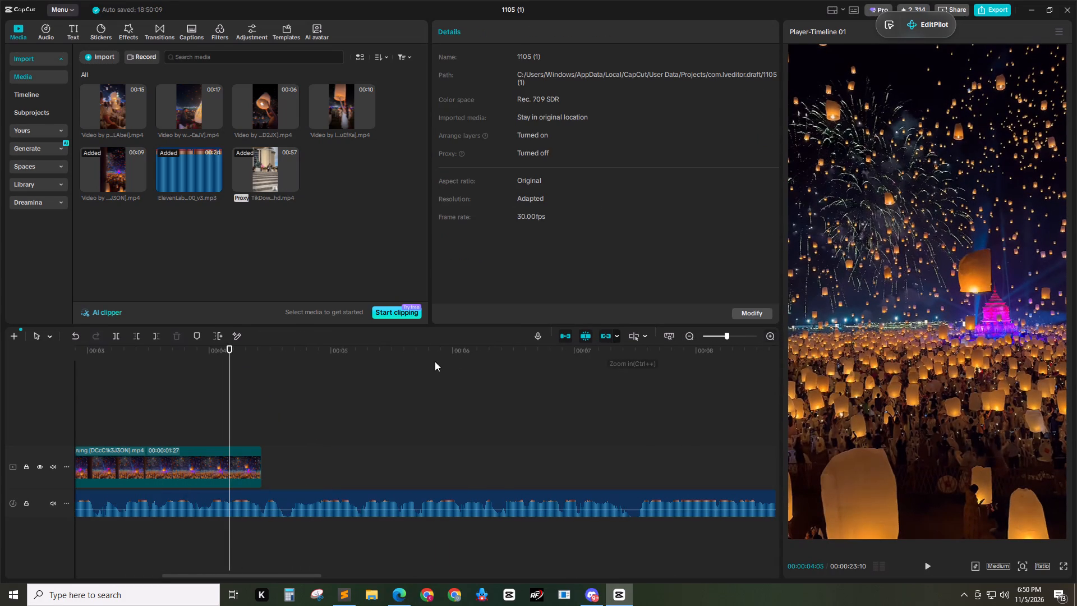
pyautogui.moveTo(241, 342); pyautogui.dragTo(259, 345)
pyautogui.moveTo(237, 347); pyautogui.dragTo(231, 352)
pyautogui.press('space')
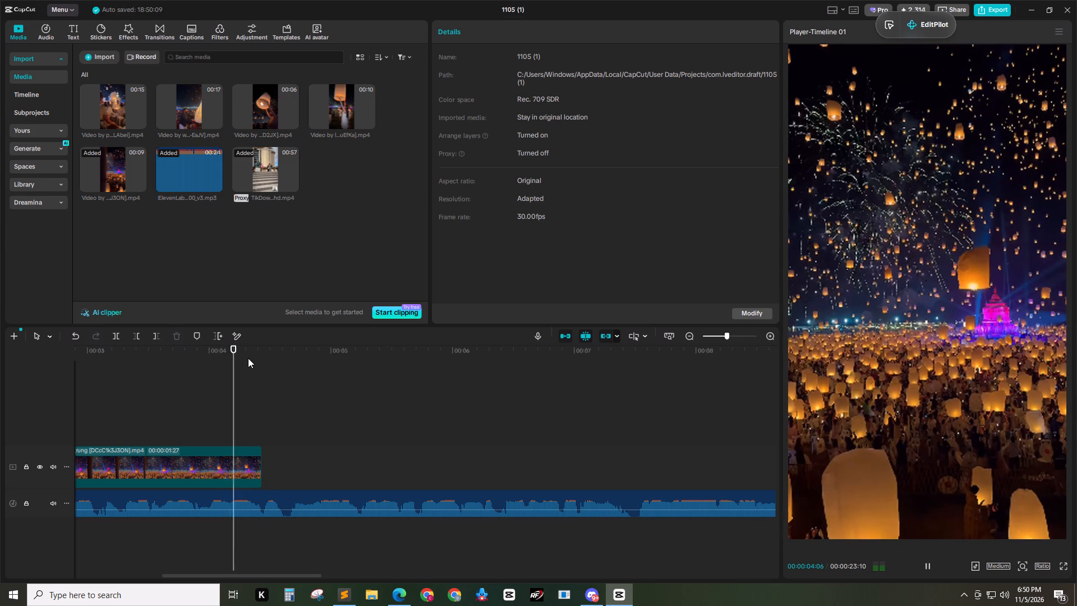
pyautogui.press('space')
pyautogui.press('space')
pyautogui.moveTo(253, 359); pyautogui.dragTo(260, 361)
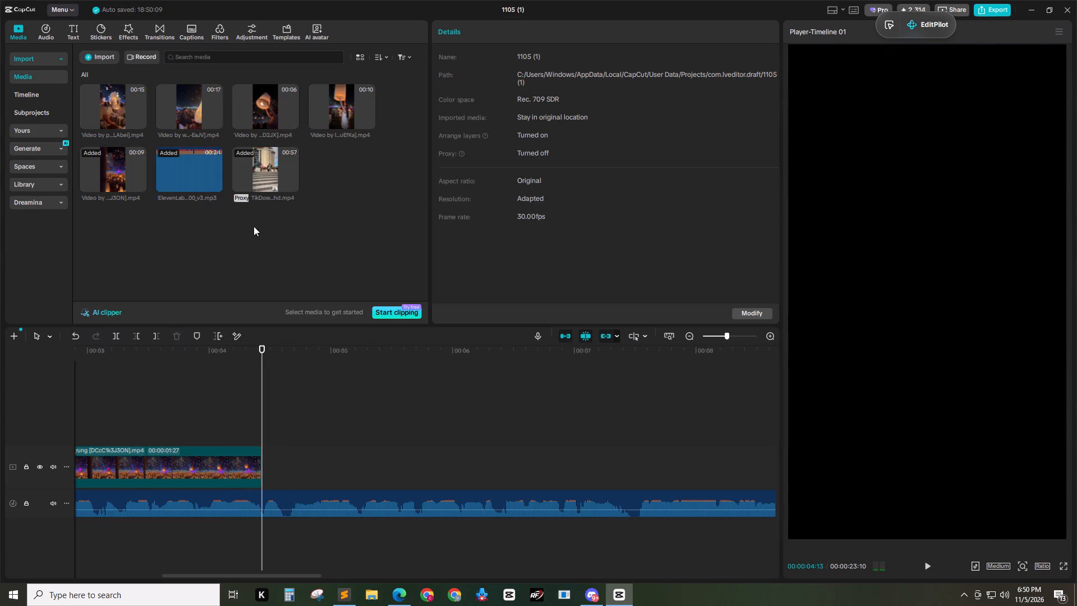
# Place the 6-second lantern close-up video on the main track directly after the shortened fireworks clip.
pyautogui.click(279, 250)
pyautogui.moveTo(342, 112); pyautogui.dragTo(323, 168)
pyautogui.moveTo(264, 118); pyautogui.dragTo(266, 466)
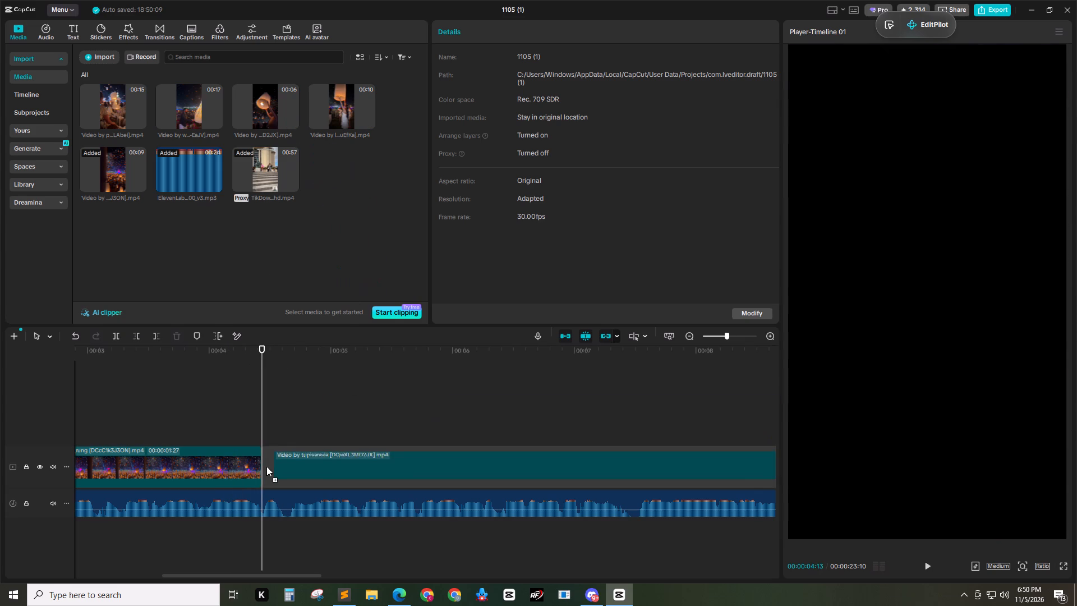
pyautogui.moveTo(266, 466); pyautogui.dragTo(266, 466)
# Play the cut from the fireworks clip to the lantern close-up several times against the voice-over.
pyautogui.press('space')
pyautogui.doubleClick(688, 333)
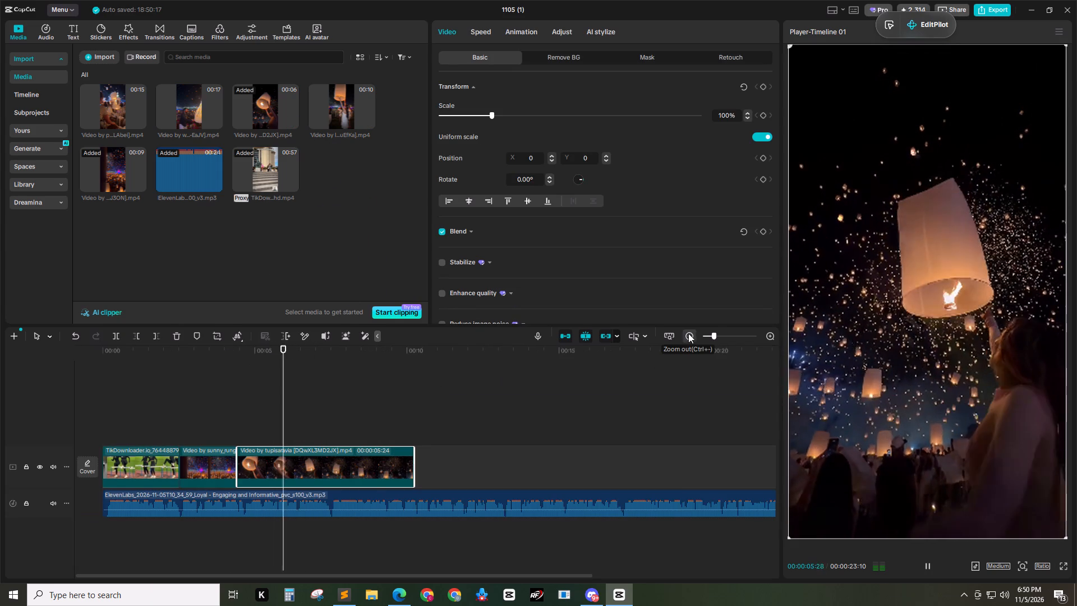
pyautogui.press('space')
pyautogui.click(261, 406)
pyautogui.moveTo(250, 355); pyautogui.dragTo(199, 358)
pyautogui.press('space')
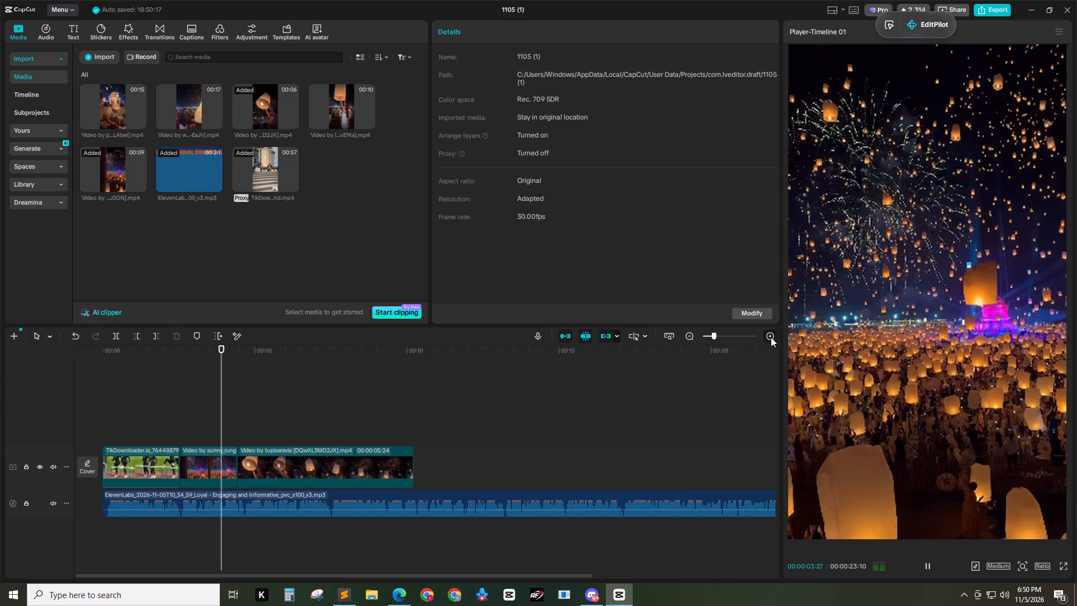
pyautogui.click(771, 337)
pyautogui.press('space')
pyautogui.click(261, 385)
pyautogui.moveTo(243, 360); pyautogui.dragTo(154, 363)
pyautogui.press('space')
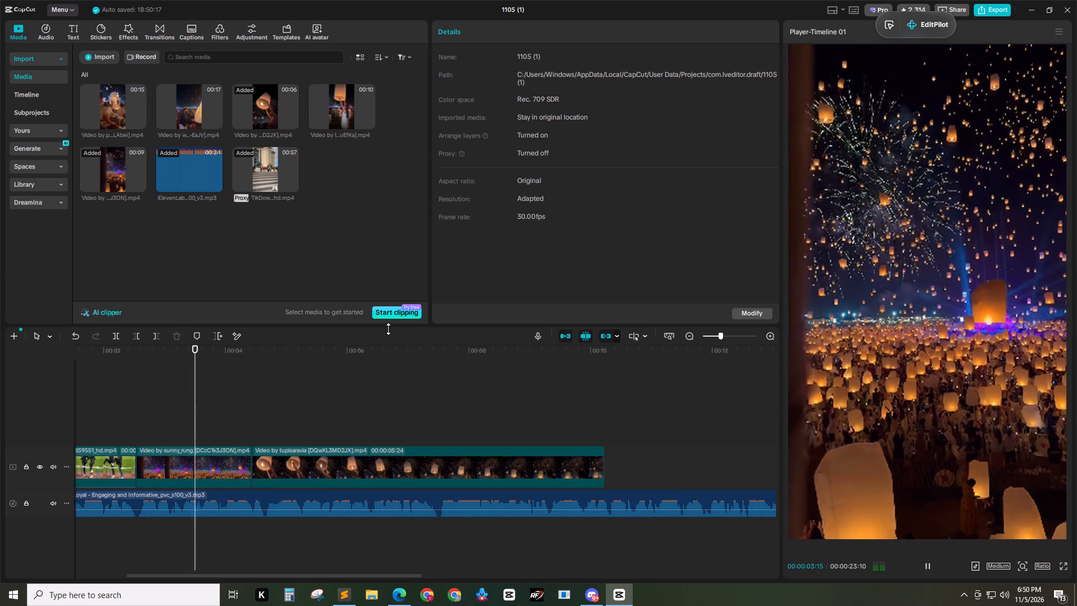
# Replay the timeline repeatedly around the cut between the fireworks-and-lanterns crowd clip and the woman releasing a lantern, checking it against the voice-over.
pyautogui.press('space')
pyautogui.click(304, 408)
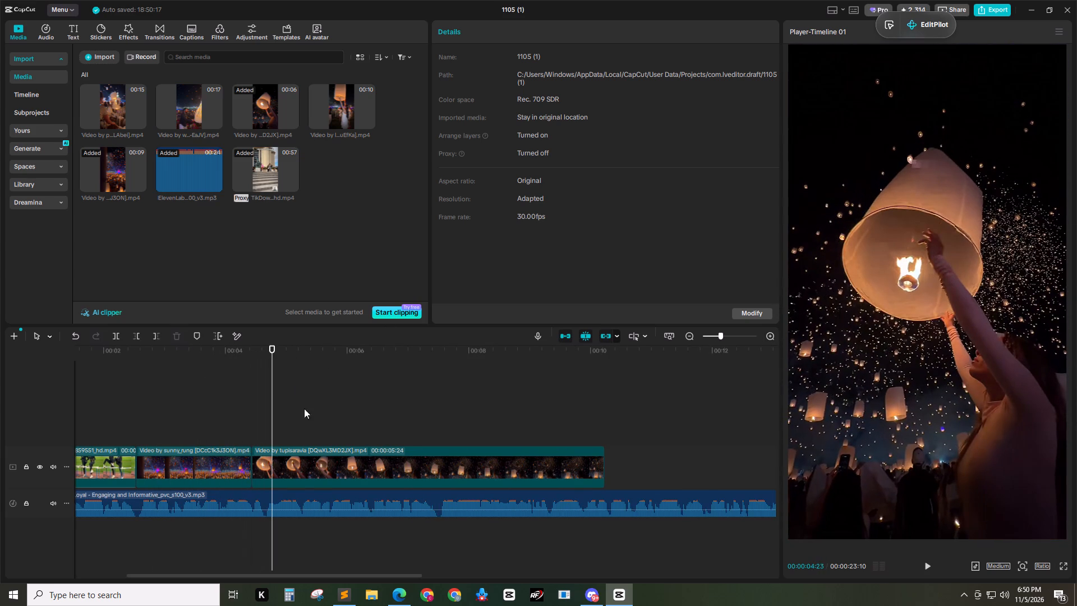
pyautogui.moveTo(305, 351); pyautogui.dragTo(183, 362)
pyautogui.press('space')
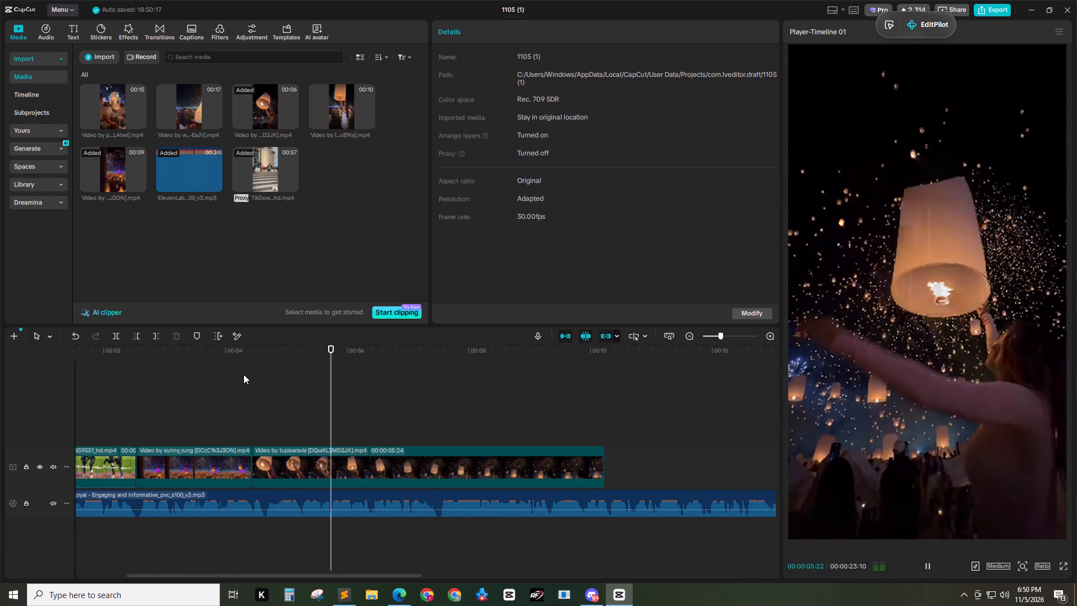
pyautogui.press('space')
pyautogui.moveTo(330, 355); pyautogui.dragTo(245, 362)
pyautogui.press('space')
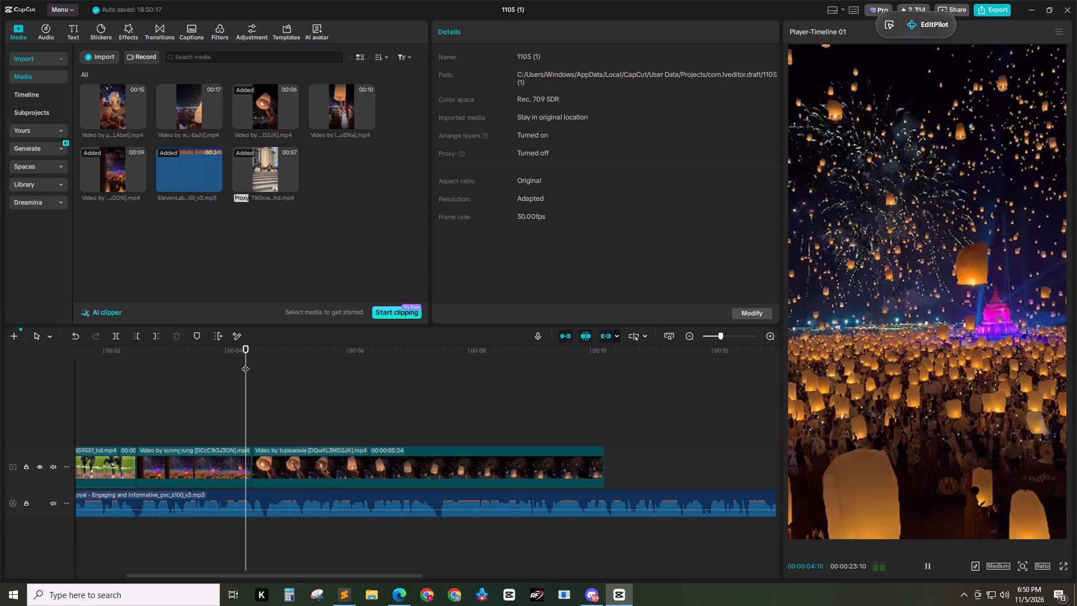
pyautogui.press('space')
pyautogui.click(266, 369)
pyautogui.moveTo(269, 355); pyautogui.dragTo(222, 356)
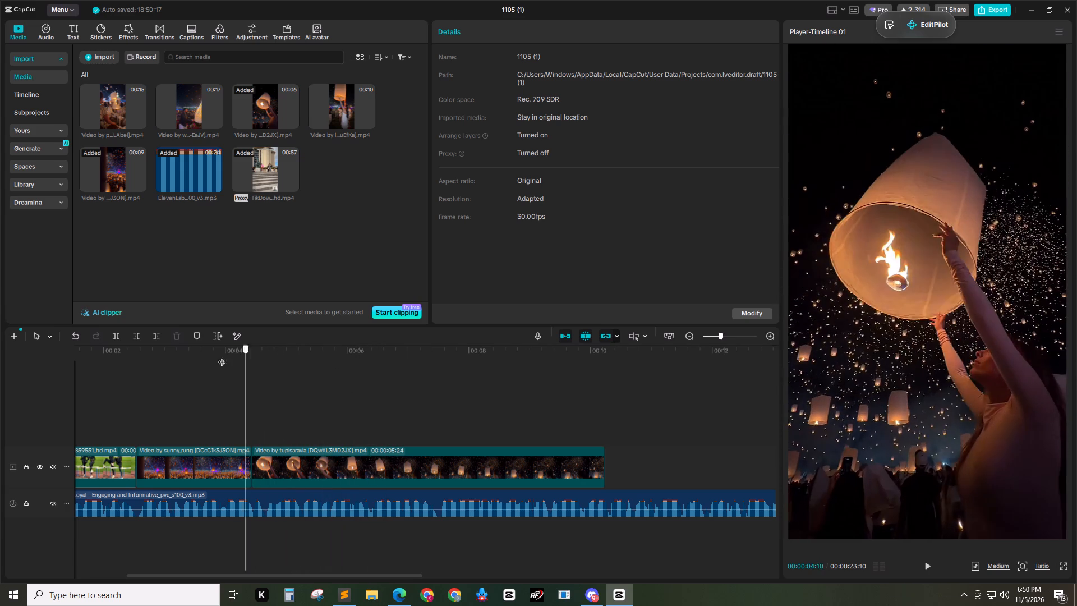
pyautogui.moveTo(222, 356); pyautogui.dragTo(190, 359)
pyautogui.press('space')
pyautogui.press('space')
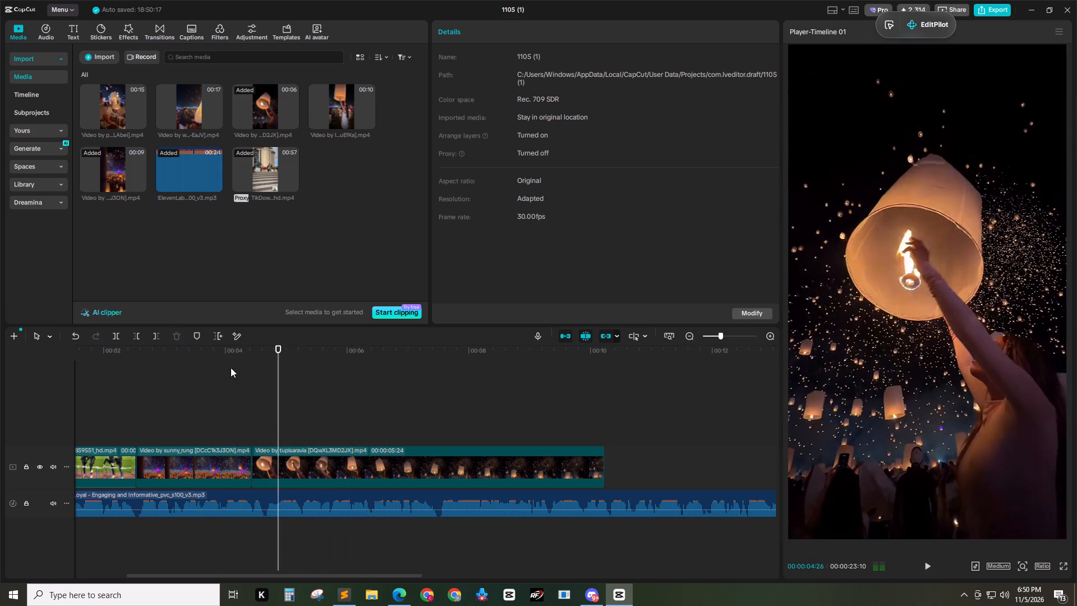
pyautogui.click(294, 373)
pyautogui.moveTo(289, 352); pyautogui.dragTo(220, 360)
pyautogui.press('space')
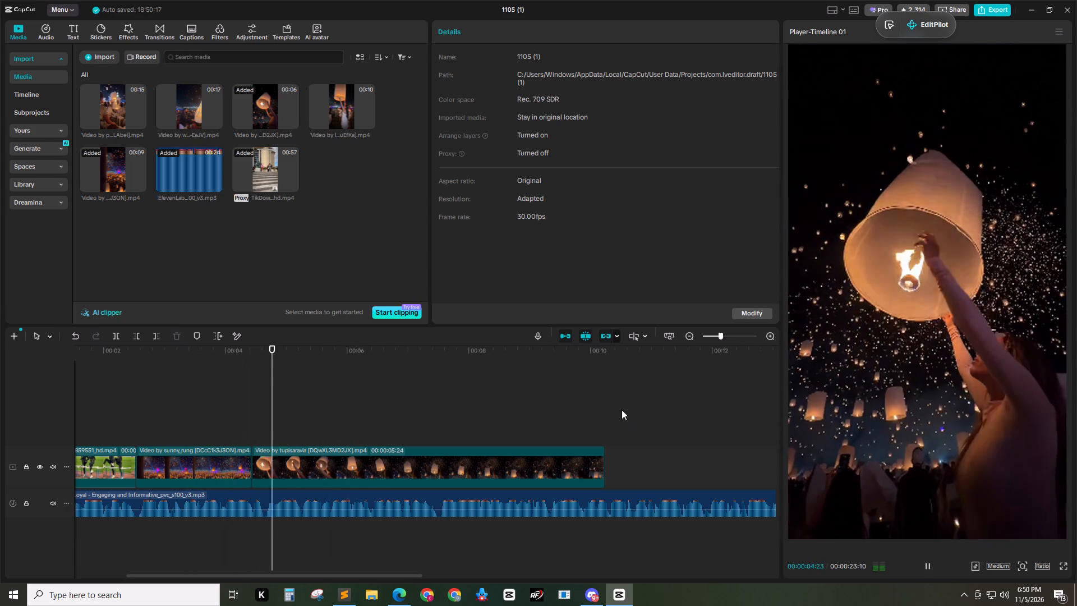
pyautogui.press('space')
pyautogui.moveTo(383, 359); pyautogui.dragTo(240, 365)
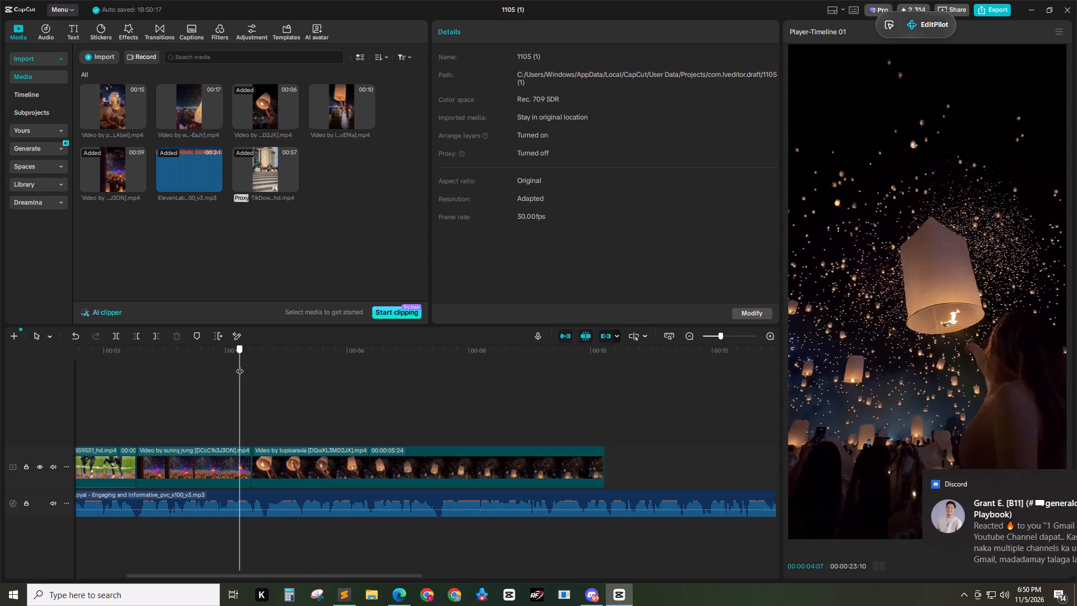
pyautogui.moveTo(240, 365); pyautogui.dragTo(239, 366)
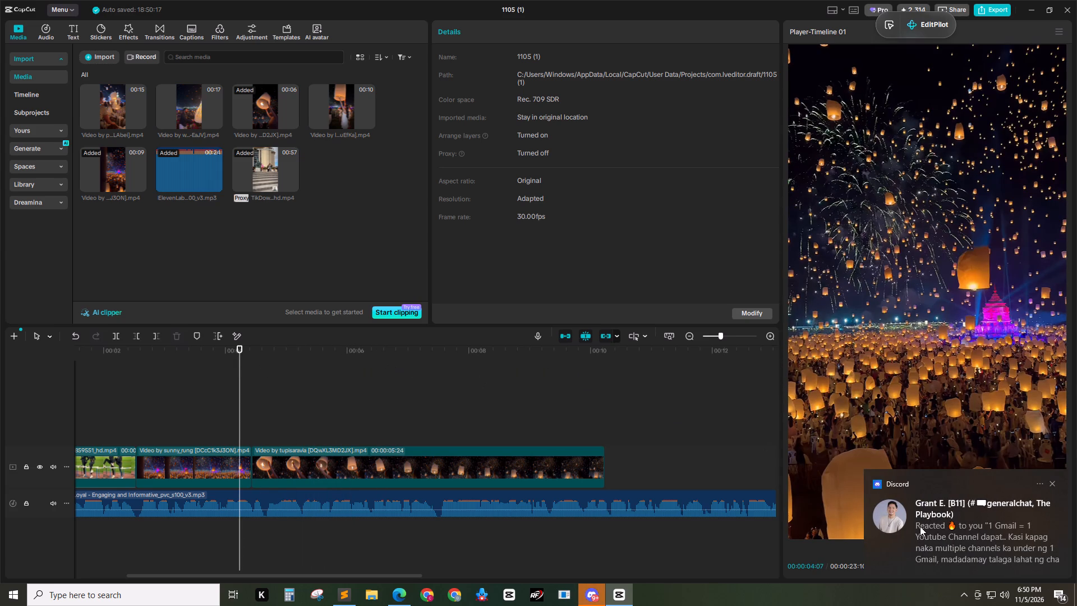
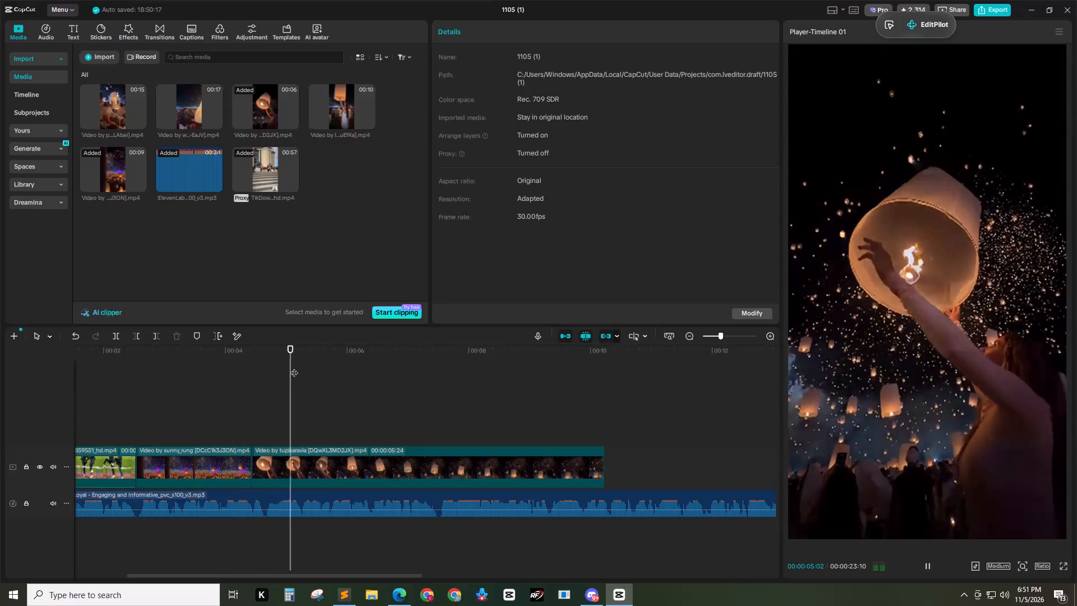
# Replay the woman's lantern-release clip against the voice-over and check the VID 31 script in Sublime Text.
pyautogui.press('space')
pyautogui.moveTo(383, 357); pyautogui.dragTo(369, 357)
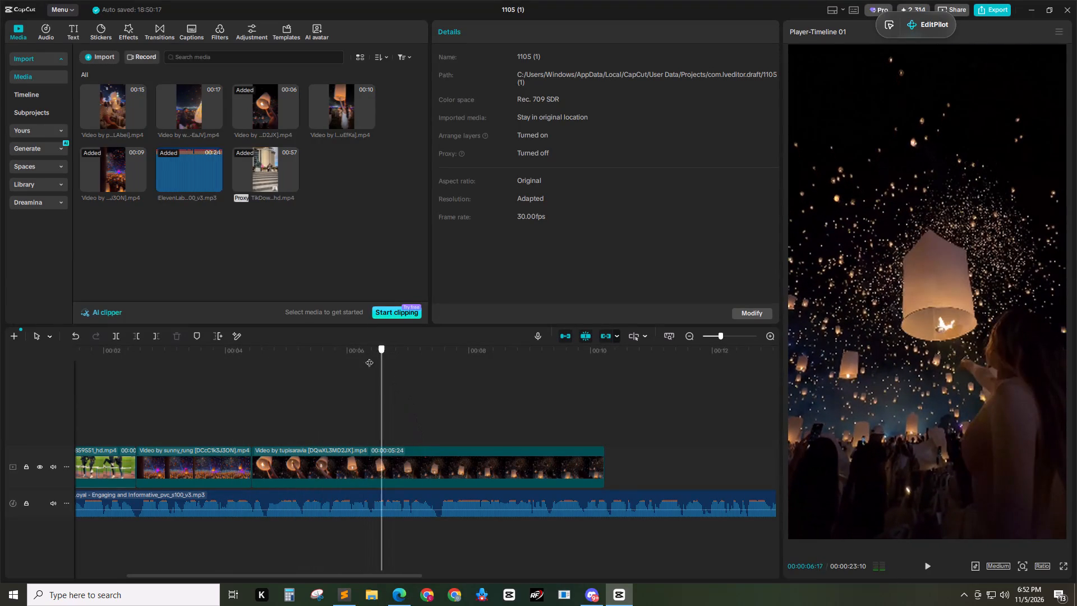
pyautogui.moveTo(369, 357); pyautogui.dragTo(254, 362)
pyautogui.press('space')
pyautogui.press('space')
pyautogui.moveTo(307, 356); pyautogui.dragTo(232, 356)
pyautogui.press('space')
pyautogui.press('space')
pyautogui.click(343, 598)
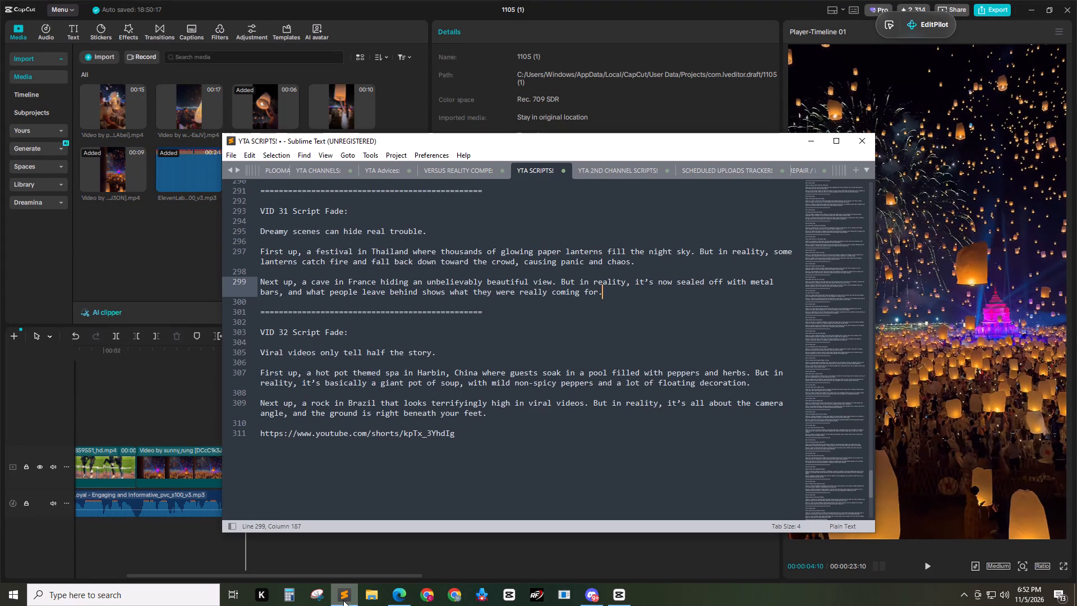
pyautogui.click(343, 600)
# Trim the end of the woman's lantern-release clip at 00:00:06:12 on the timeline.
pyautogui.click(297, 357)
pyautogui.press('space')
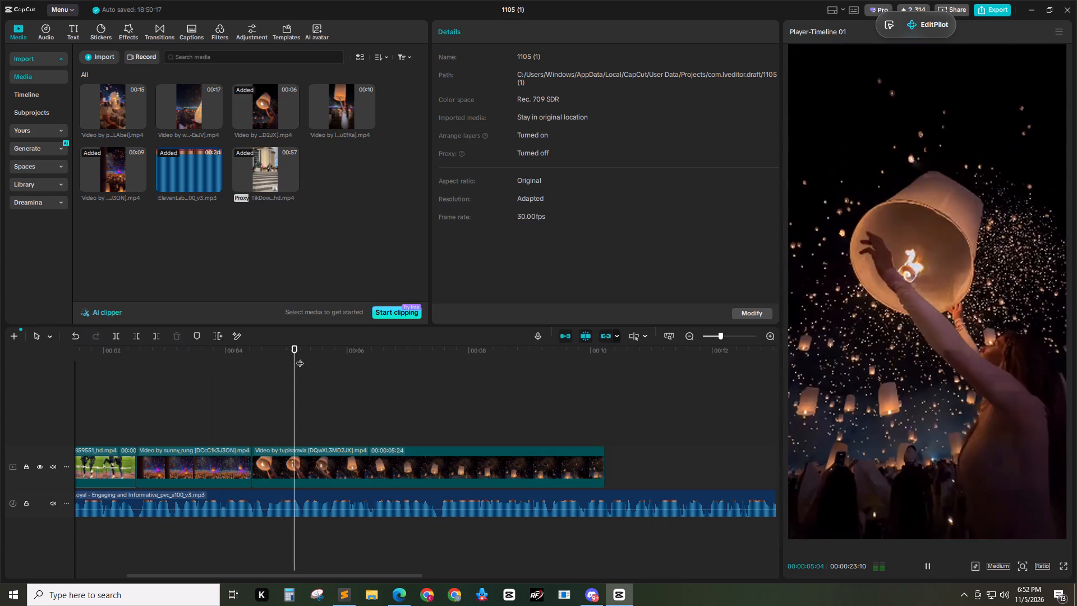
pyautogui.press('space')
pyautogui.moveTo(386, 350); pyautogui.dragTo(377, 350)
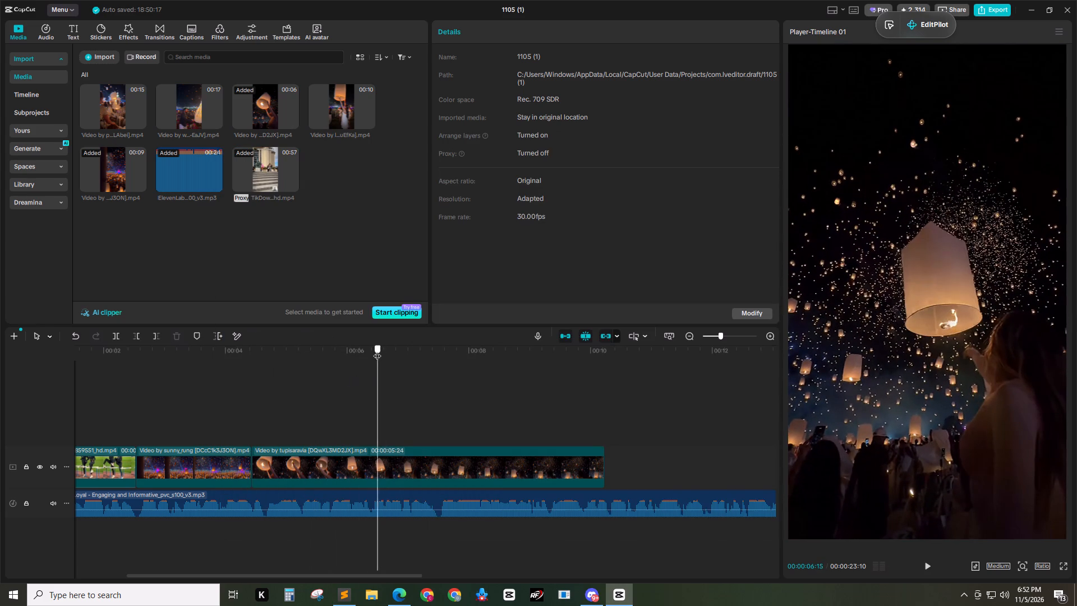
pyautogui.moveTo(377, 350); pyautogui.dragTo(371, 350)
pyautogui.click(400, 466)
pyautogui.press('w')
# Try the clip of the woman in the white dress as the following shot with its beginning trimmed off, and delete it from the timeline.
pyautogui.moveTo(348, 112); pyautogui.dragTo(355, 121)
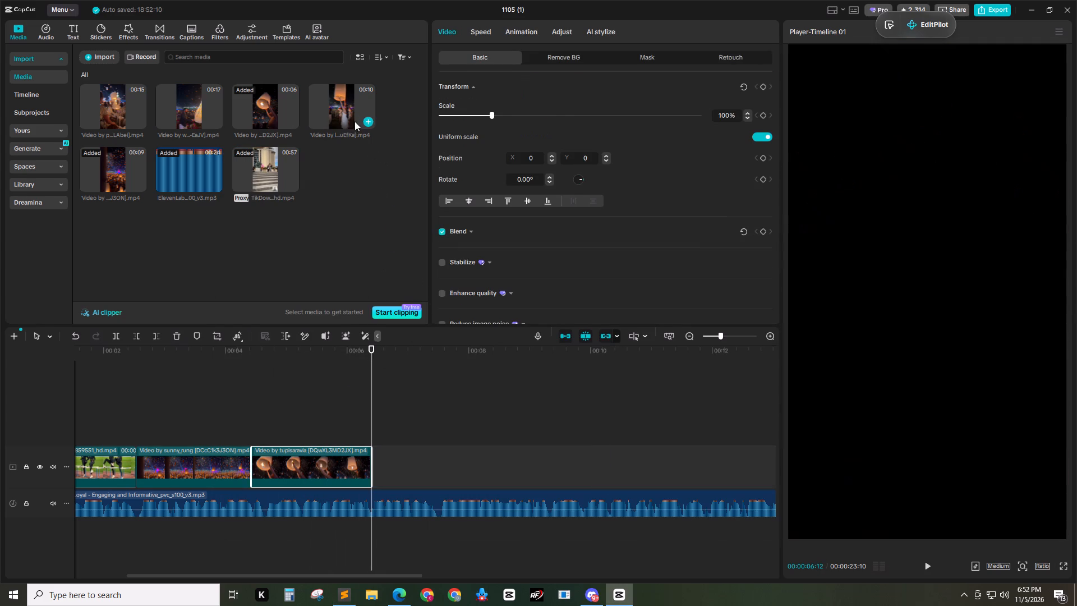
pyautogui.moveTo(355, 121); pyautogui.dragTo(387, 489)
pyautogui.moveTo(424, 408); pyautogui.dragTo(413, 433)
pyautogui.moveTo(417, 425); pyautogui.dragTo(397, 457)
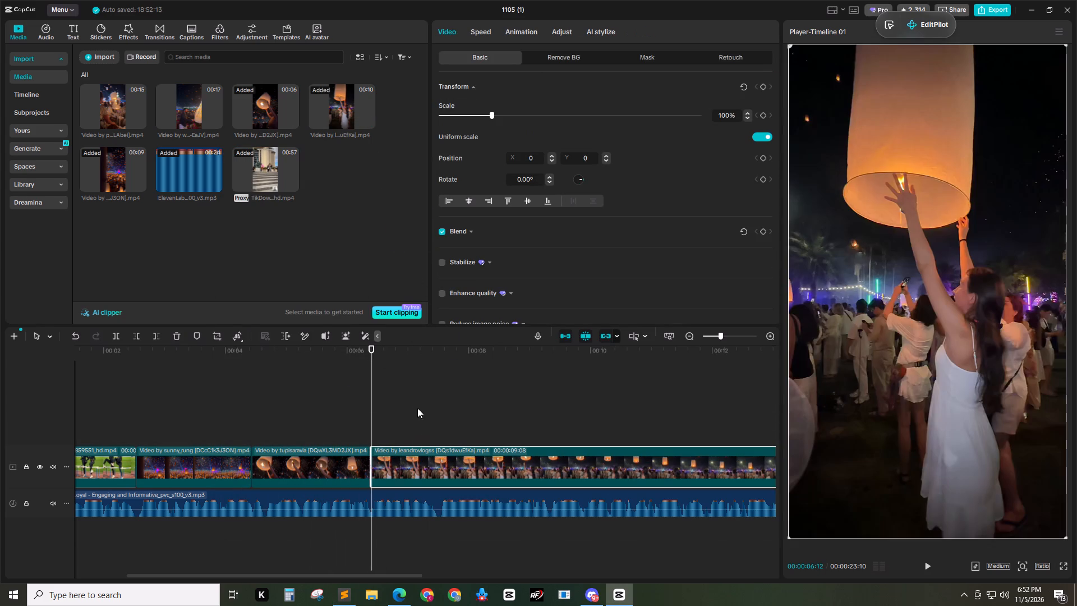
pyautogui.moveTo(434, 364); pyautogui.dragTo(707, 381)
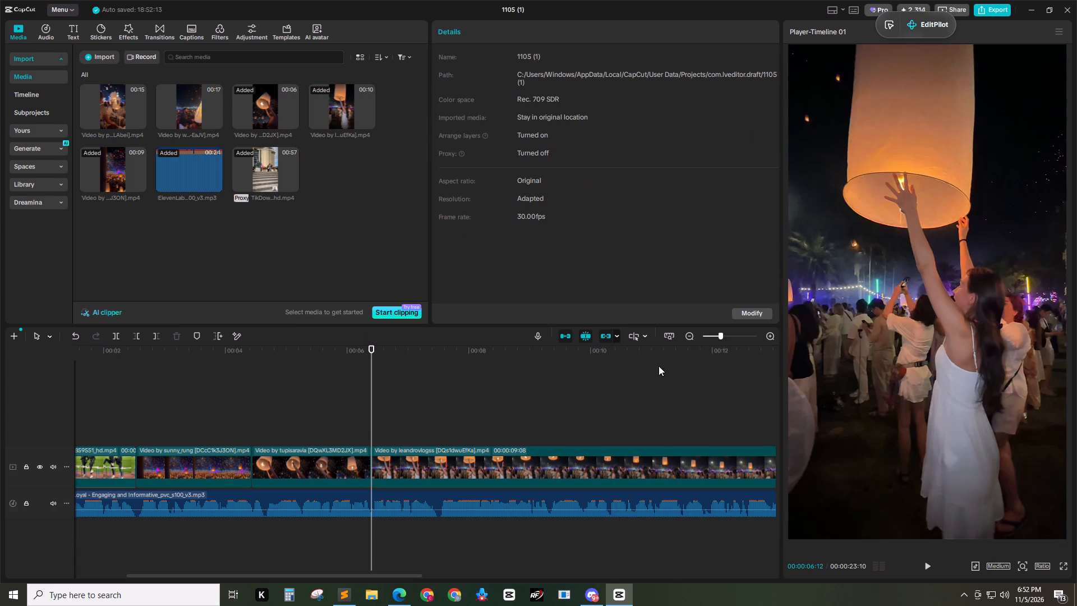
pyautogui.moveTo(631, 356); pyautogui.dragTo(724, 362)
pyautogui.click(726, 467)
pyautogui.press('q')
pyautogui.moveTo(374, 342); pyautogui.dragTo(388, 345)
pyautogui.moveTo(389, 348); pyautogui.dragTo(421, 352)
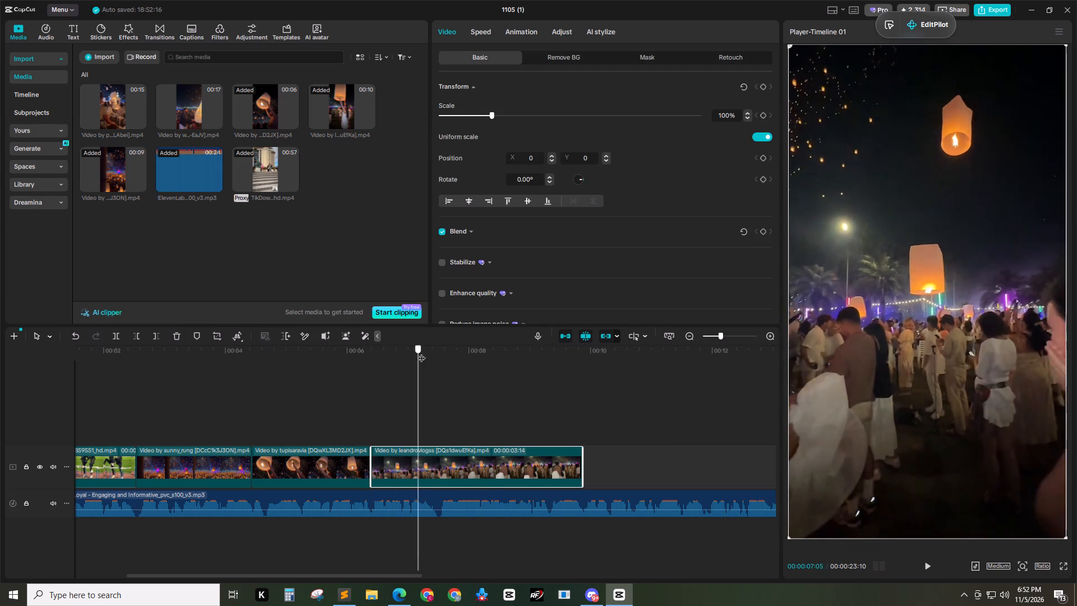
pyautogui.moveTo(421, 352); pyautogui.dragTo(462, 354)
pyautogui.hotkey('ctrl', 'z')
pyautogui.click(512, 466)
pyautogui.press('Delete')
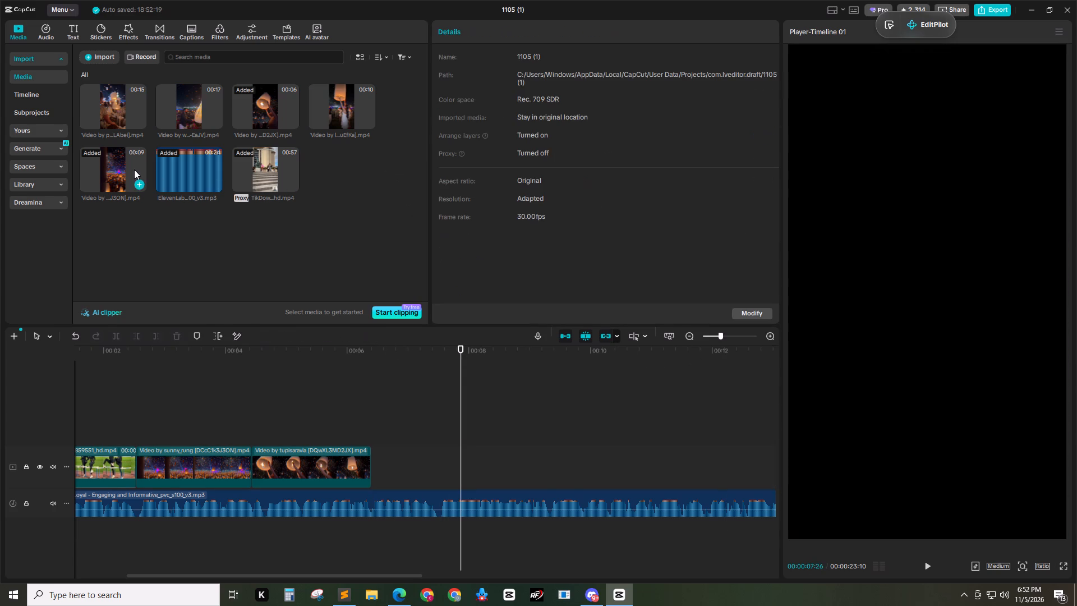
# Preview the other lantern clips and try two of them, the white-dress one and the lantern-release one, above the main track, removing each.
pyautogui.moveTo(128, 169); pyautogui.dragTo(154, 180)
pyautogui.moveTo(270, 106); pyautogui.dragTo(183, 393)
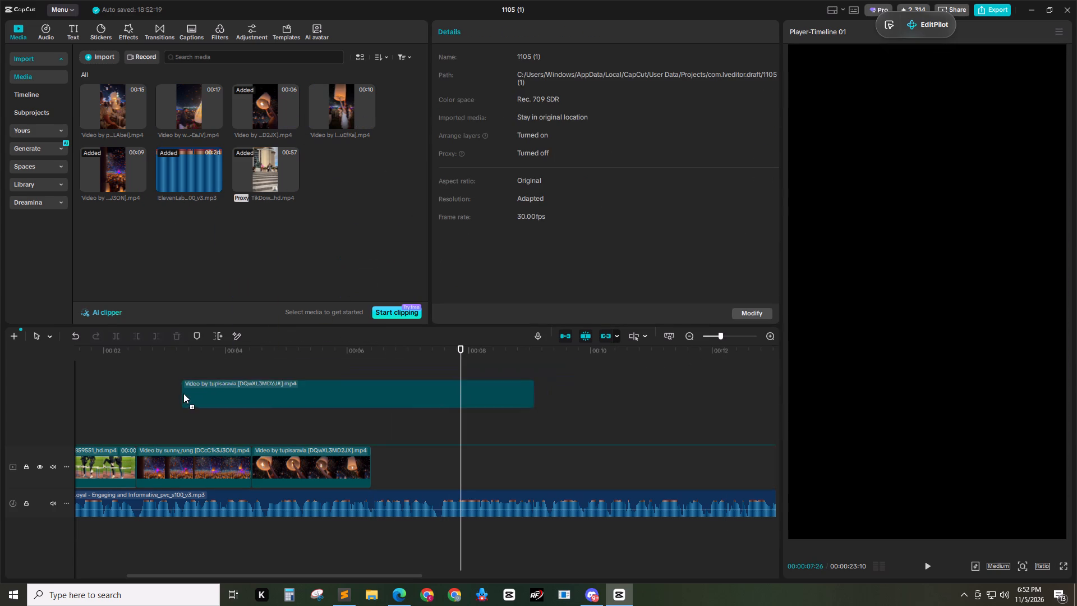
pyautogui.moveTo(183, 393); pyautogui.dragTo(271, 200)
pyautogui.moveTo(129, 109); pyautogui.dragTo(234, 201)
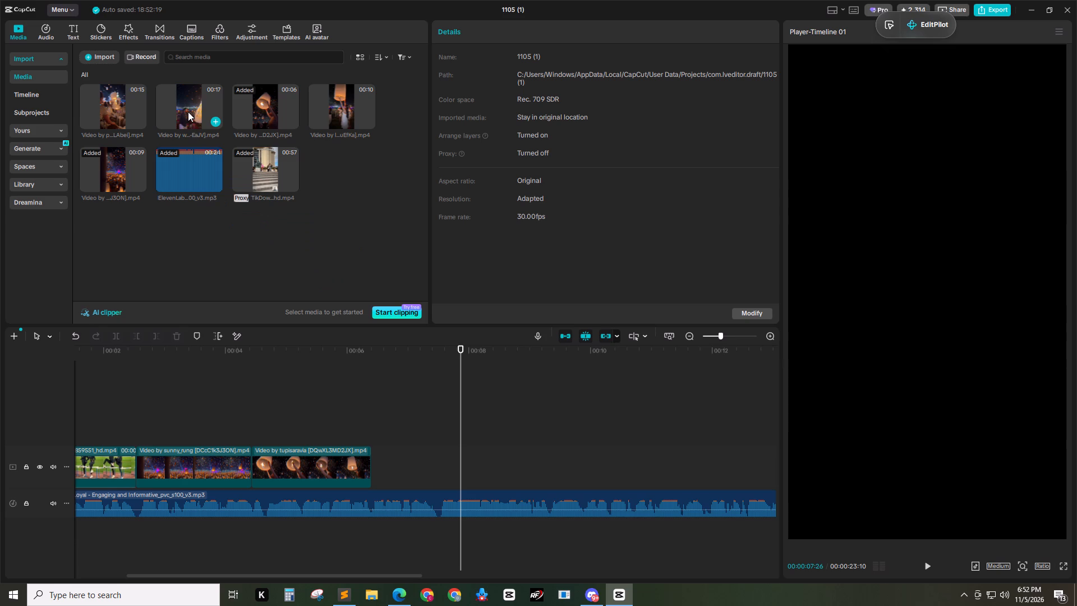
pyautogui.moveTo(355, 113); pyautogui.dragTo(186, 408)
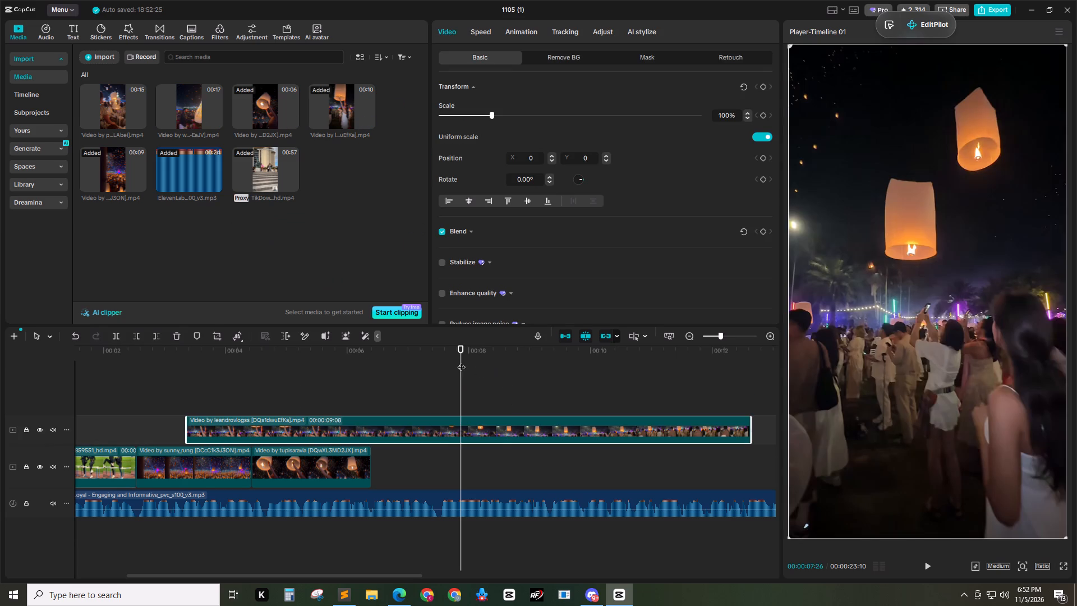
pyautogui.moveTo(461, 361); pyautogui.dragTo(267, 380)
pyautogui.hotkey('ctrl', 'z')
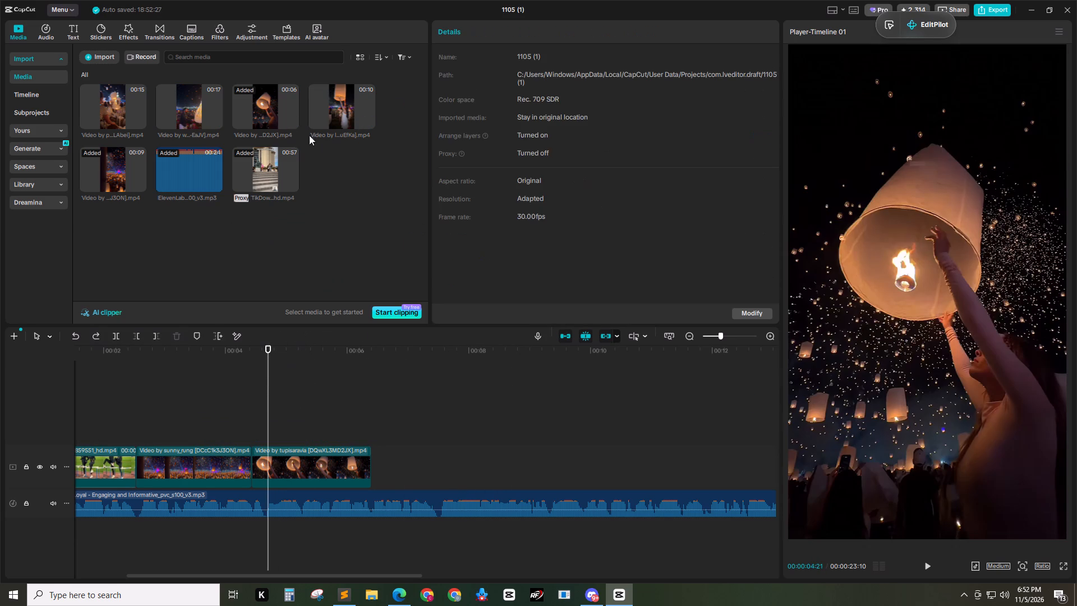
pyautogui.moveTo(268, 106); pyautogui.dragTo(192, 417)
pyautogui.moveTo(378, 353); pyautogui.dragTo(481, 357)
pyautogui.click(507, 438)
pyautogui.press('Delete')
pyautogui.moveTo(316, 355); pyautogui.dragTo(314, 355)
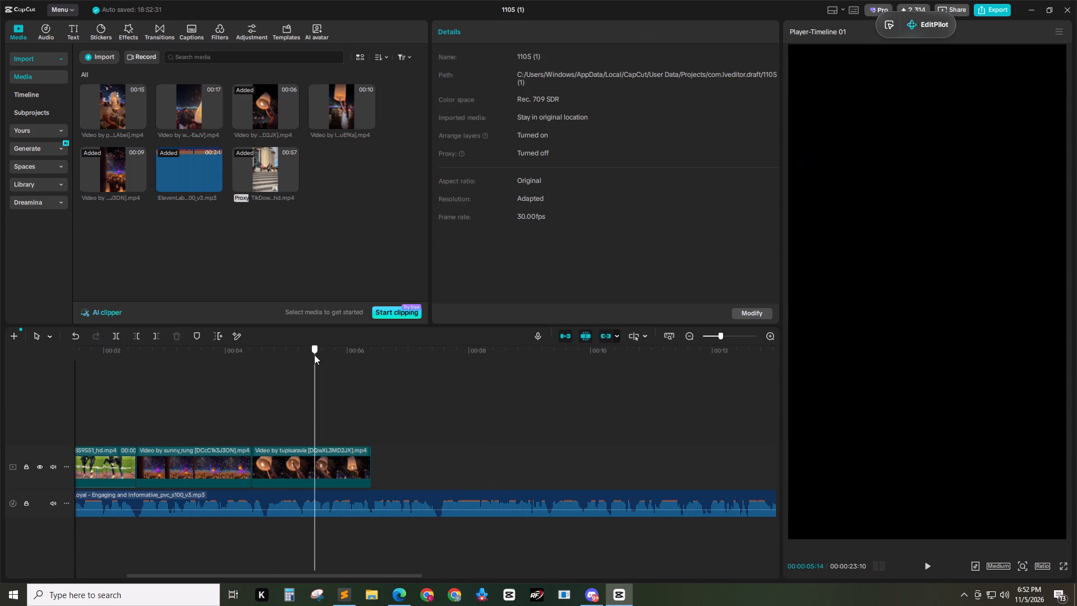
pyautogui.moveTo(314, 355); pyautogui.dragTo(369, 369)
# Switch to Edge and open TikTok and TikDownloader in new tabs.
pyautogui.click(402, 603)
pyautogui.hotkey('ctrl', 't')
pyautogui.write('tik')
pyautogui.press('Return')
pyautogui.hotkey('ctrl', 't')
pyautogui.write('tikd')
pyautogui.press('Return')
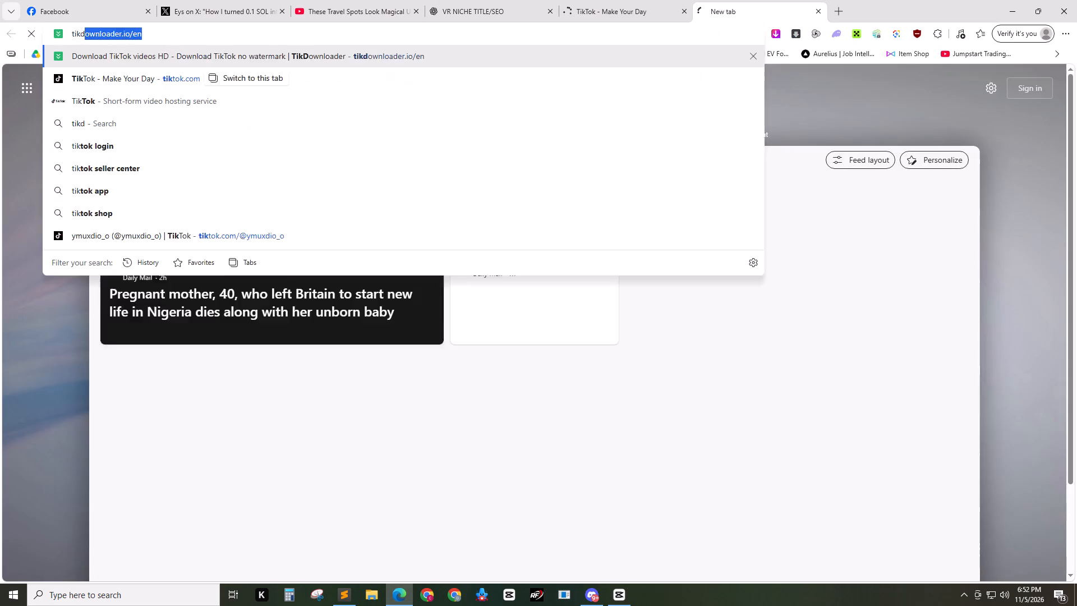
pyautogui.click(728, 17)
pyautogui.rightClick(753, 0)
pyautogui.click(725, 0)
pyautogui.click(650, 0)
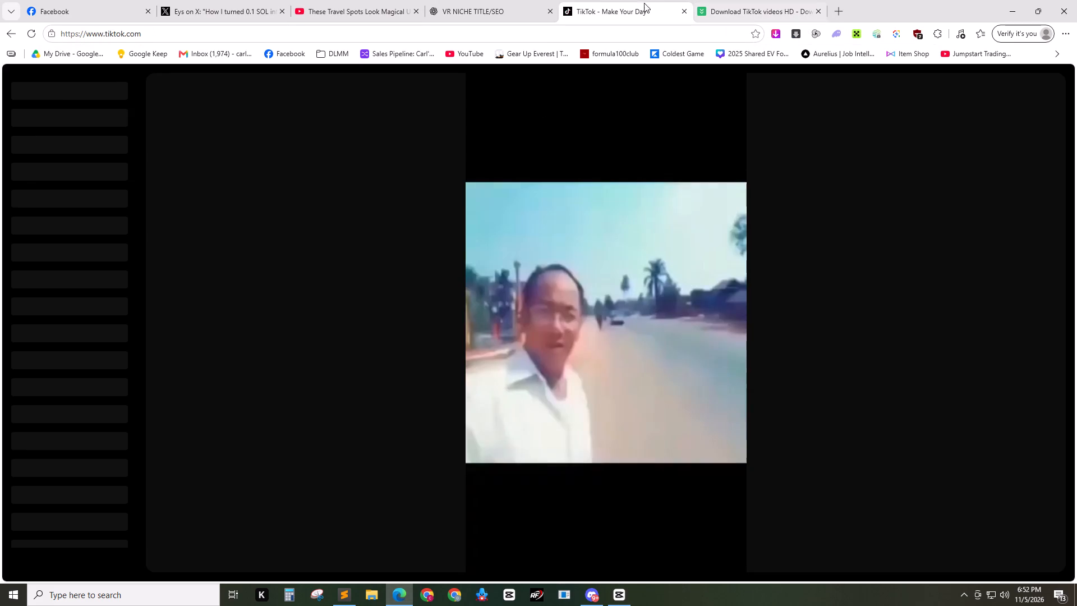
# Search TikTok for "lantern festival".
pyautogui.click(84, 100)
pyautogui.click(88, 108)
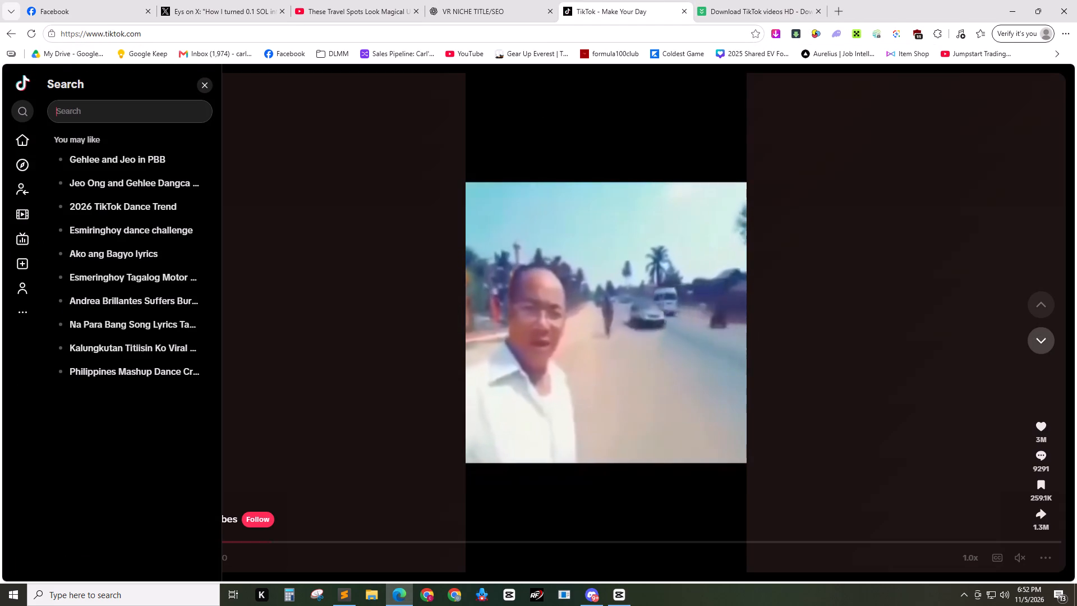
pyautogui.write('l;a')
pyautogui.hotkey('ctrl', 'a')
pyautogui.write('lantern festival')
pyautogui.press('Return')
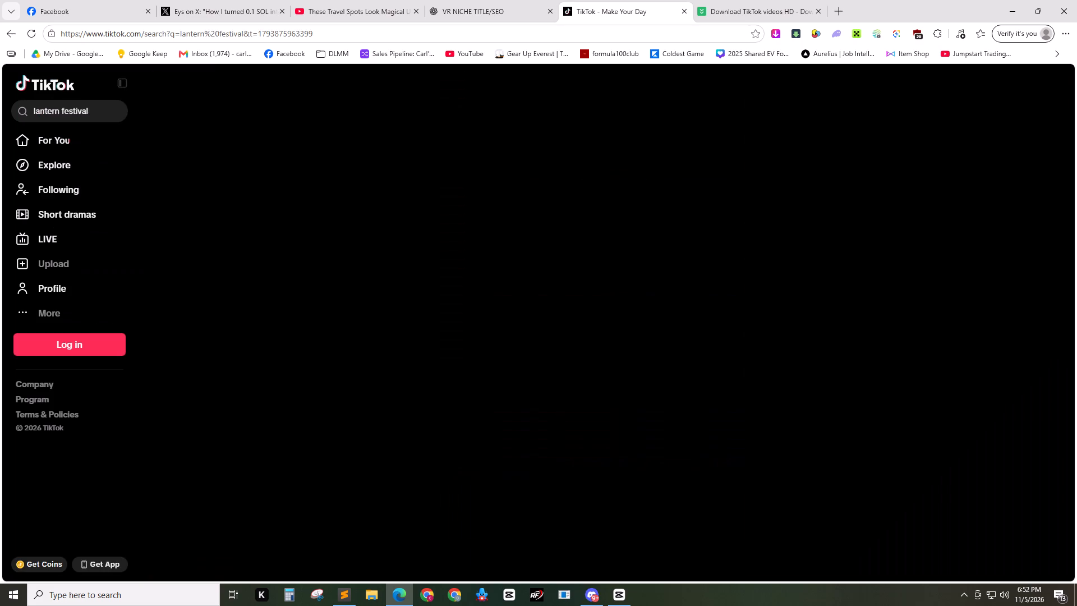
# Try to open the Messenger chats on Facebook and reload the page.
pyautogui.click(93, 0)
pyautogui.click(808, 299)
pyautogui.rightClick(808, 299)
pyautogui.click(607, 270)
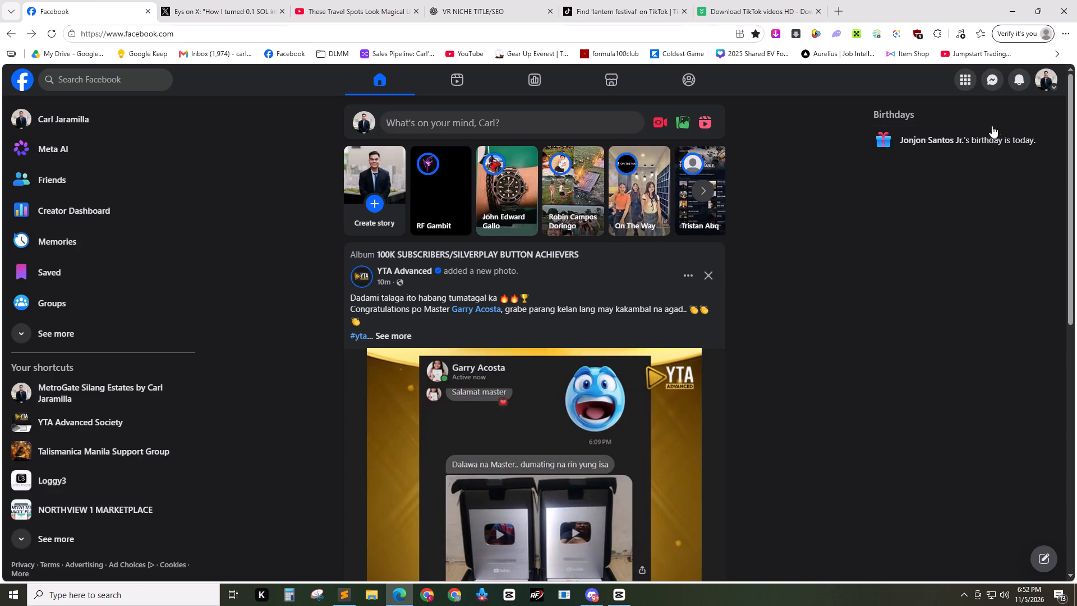
pyautogui.click(987, 84)
pyautogui.click(989, 83)
pyautogui.click(786, 300)
pyautogui.rightClick(786, 300)
pyautogui.click(611, 270)
pyautogui.press('F5')
# Open the "My 'Tangled' moment" lantern result from the TikTok search in a separate tab and try to copy its link, closing both TikTok tabs.
pyautogui.click(753, 0)
pyautogui.rightClick(784, 0)
pyautogui.click(730, 0)
pyautogui.click(645, 0)
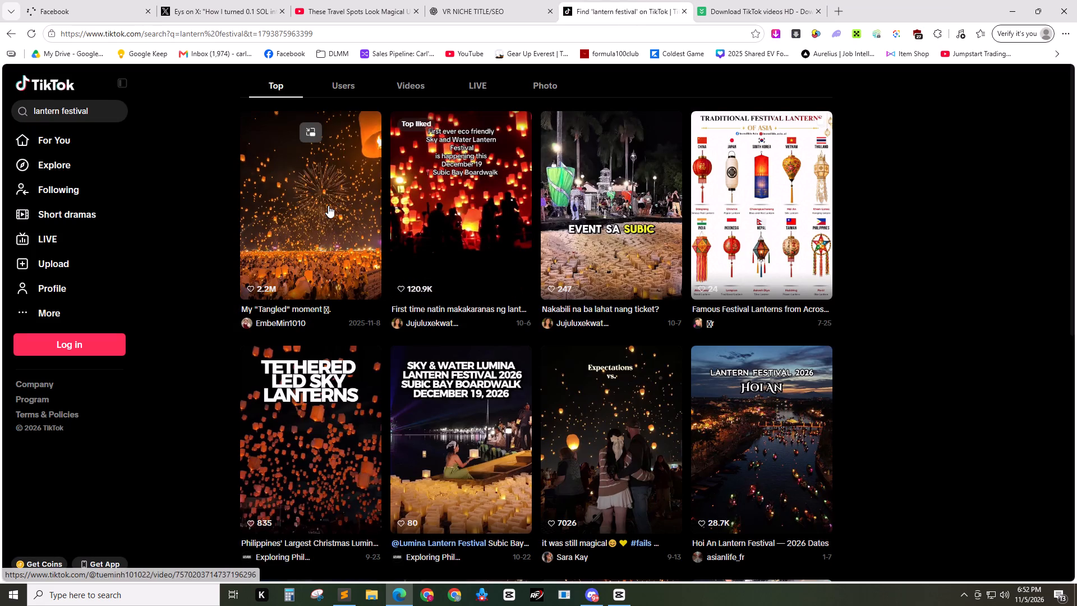
pyautogui.middleClick(329, 205)
pyautogui.click(369, 35)
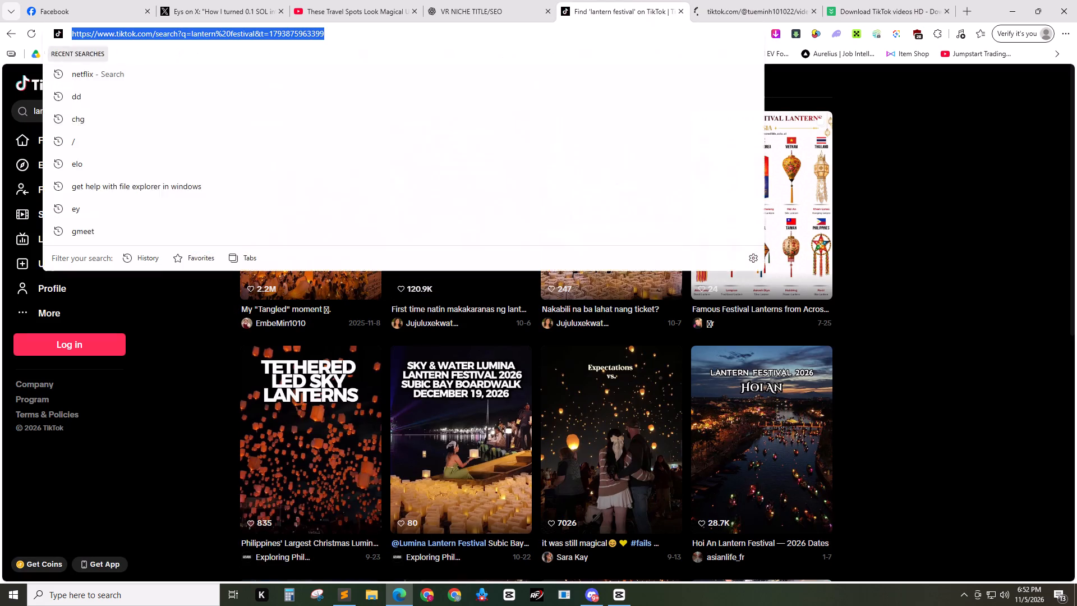
pyautogui.hotkey('ctrl', 'c')
pyautogui.hotkey('ctrl', 'w')
pyautogui.hotkey('ctrl', 'w')
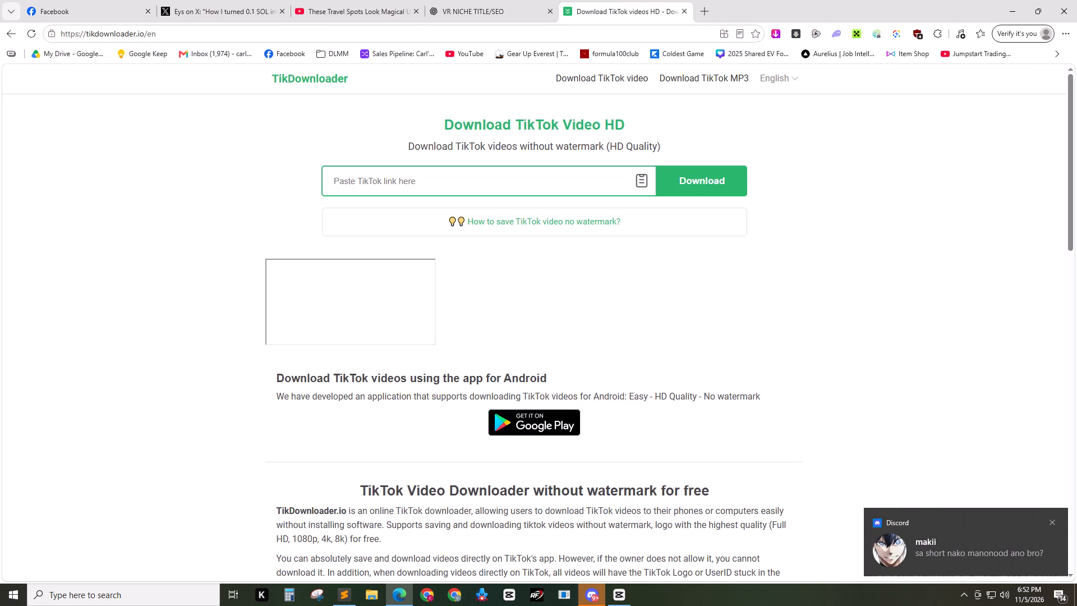
# Reopen the closed lantern video from the recently closed history, copy its link, and close the extra tabs.
pyautogui.click(572, 180)
pyautogui.click(698, 14)
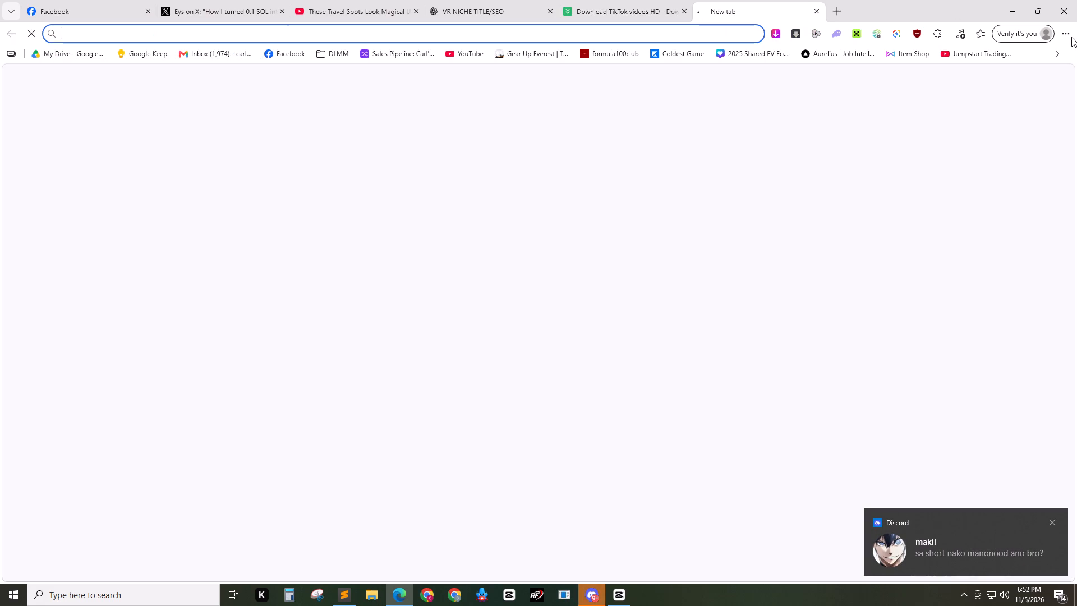
pyautogui.click(1070, 36)
pyautogui.click(975, 161)
pyautogui.middleClick(940, 130)
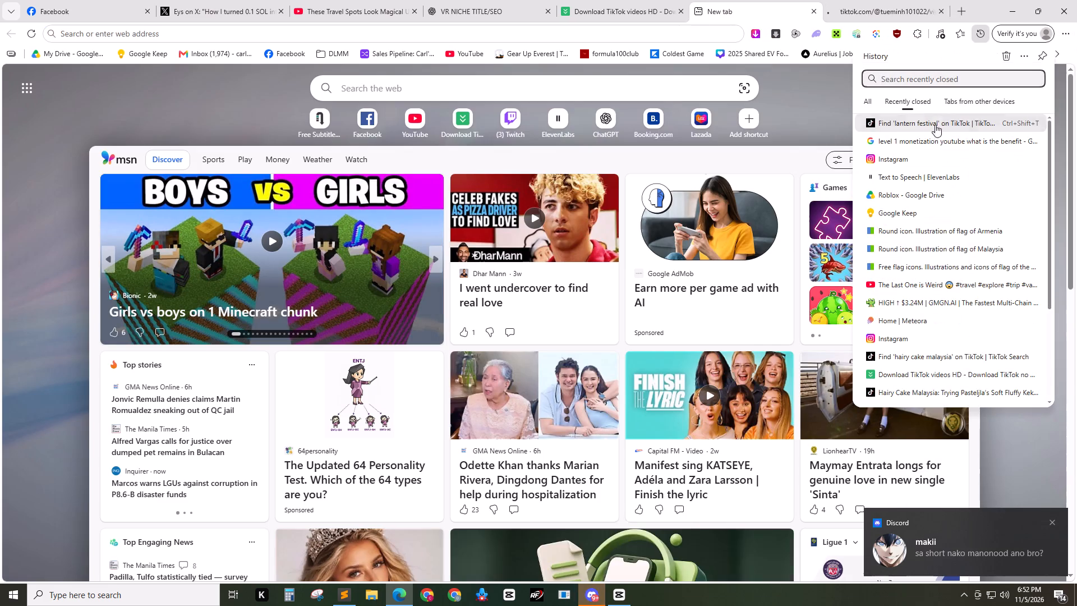
pyautogui.click(864, 0)
pyautogui.click(632, 30)
pyautogui.hotkey('ctrl', 'c')
pyautogui.hotkey('ctrl', 'w')
pyautogui.hotkey('ctrl', 'w')
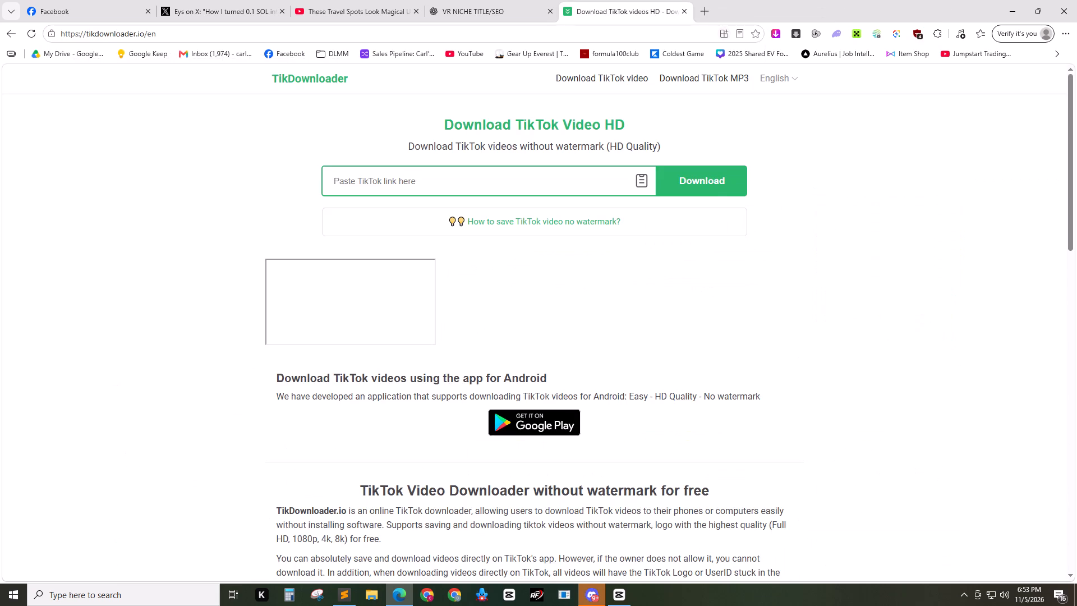
# Fetch the copied lantern video link in TikDownloader and download it as MP4 HD.
pyautogui.click(558, 180)
pyautogui.hotkey('ctrl', 'v')
pyautogui.click(714, 185)
pyautogui.click(616, 0)
pyautogui.rightClick(651, 3)
pyautogui.click(620, 0)
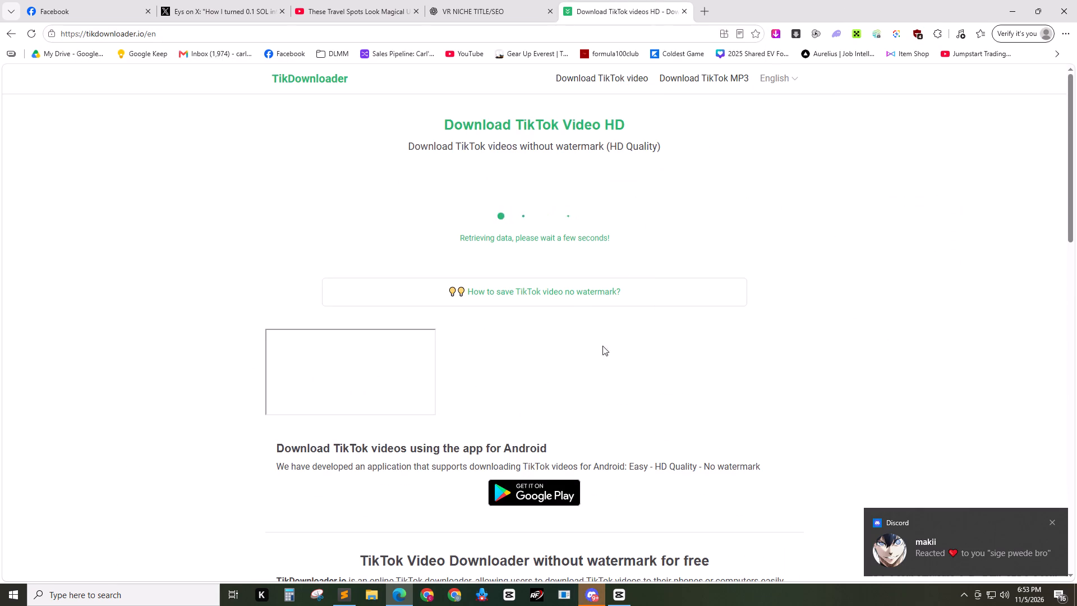
pyautogui.click(706, 203)
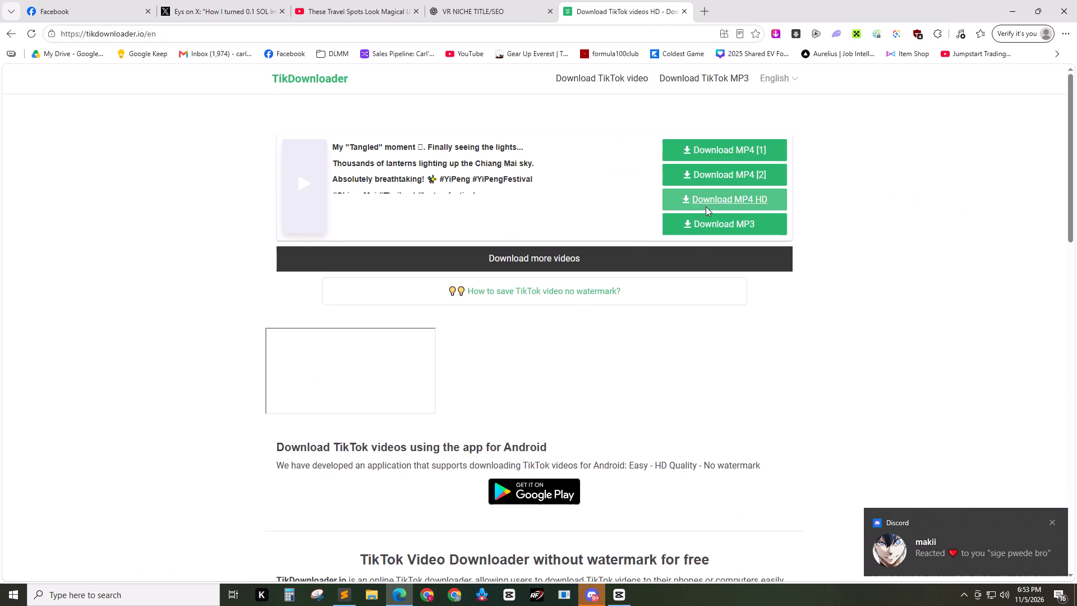
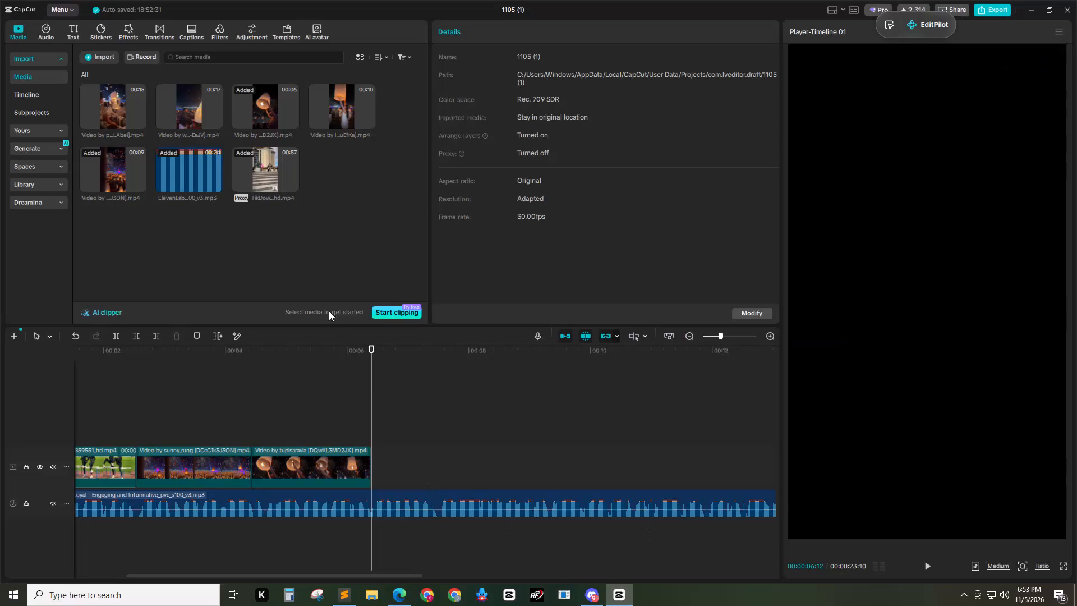
# Import the downloaded TikDownloader lantern video ending in 7196296_hd.mp4 and place it on the timeline above the main track.
pyautogui.click(324, 246)
pyautogui.hotkey('ctrl', 'i')
pyautogui.click(131, 114)
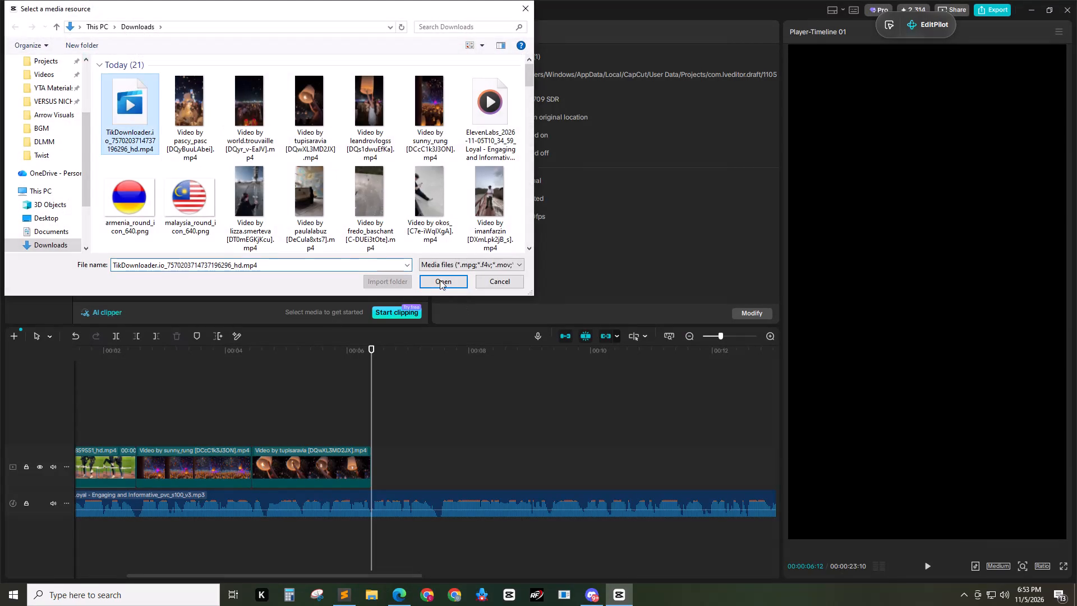
pyautogui.click(440, 280)
pyautogui.moveTo(331, 171); pyautogui.dragTo(247, 408)
# Lower the new lantern clip's volume to the minimum and move it onto the main track directly after the last clip.
pyautogui.tripleClick(478, 27)
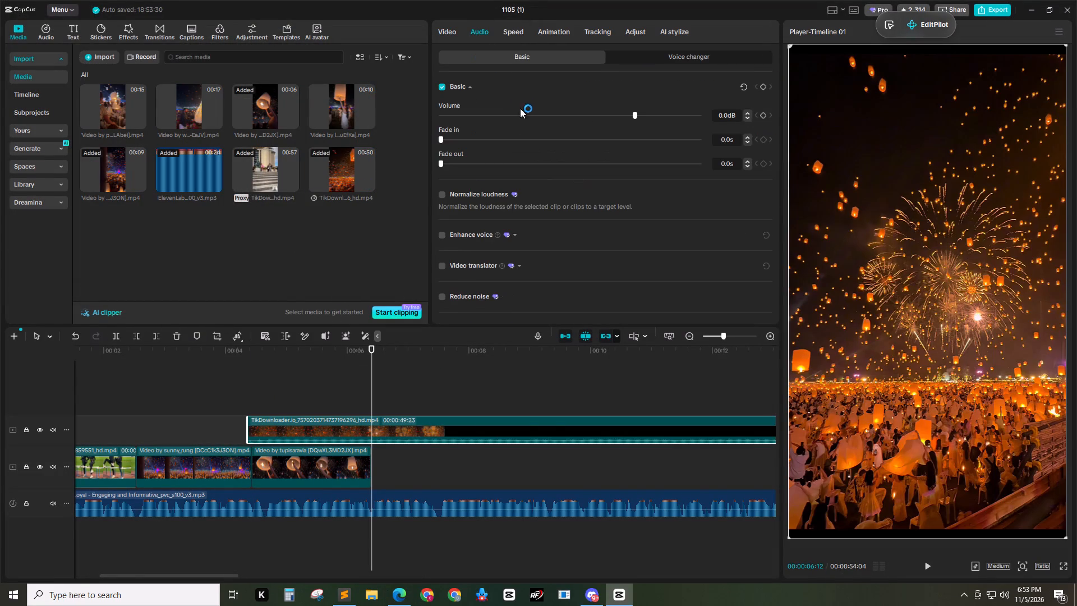
pyautogui.moveTo(519, 115); pyautogui.dragTo(309, 156)
pyautogui.moveTo(340, 427); pyautogui.dragTo(482, 461)
# Enlarge the new fireworks lantern clip to about 105% so it fills the vertical frame.
pyautogui.click(429, 402)
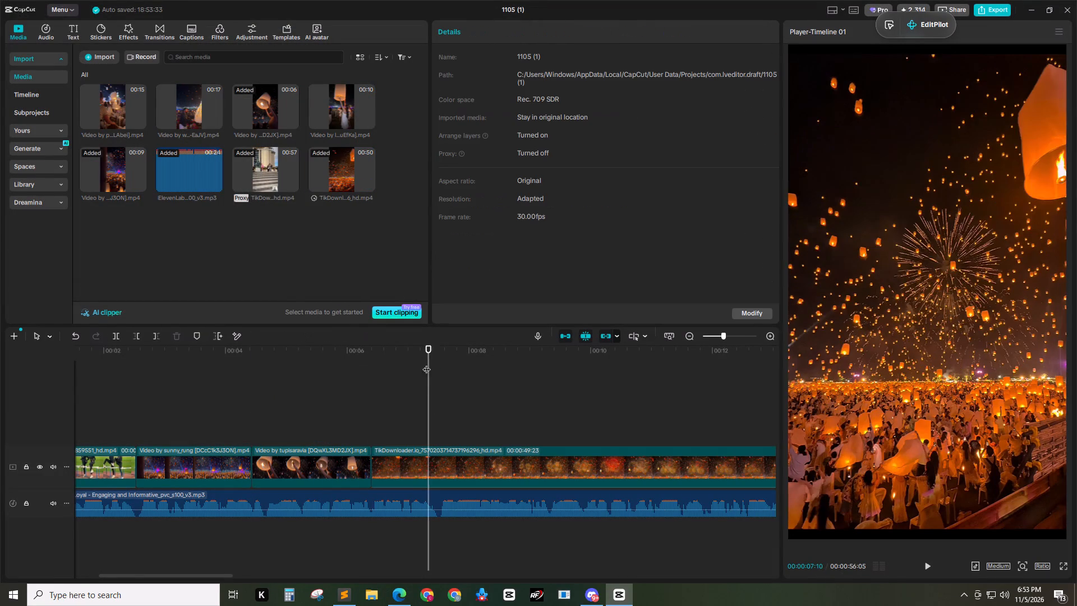
pyautogui.moveTo(420, 348); pyautogui.dragTo(398, 355)
pyautogui.click(833, 508)
pyautogui.moveTo(790, 539); pyautogui.dragTo(784, 552)
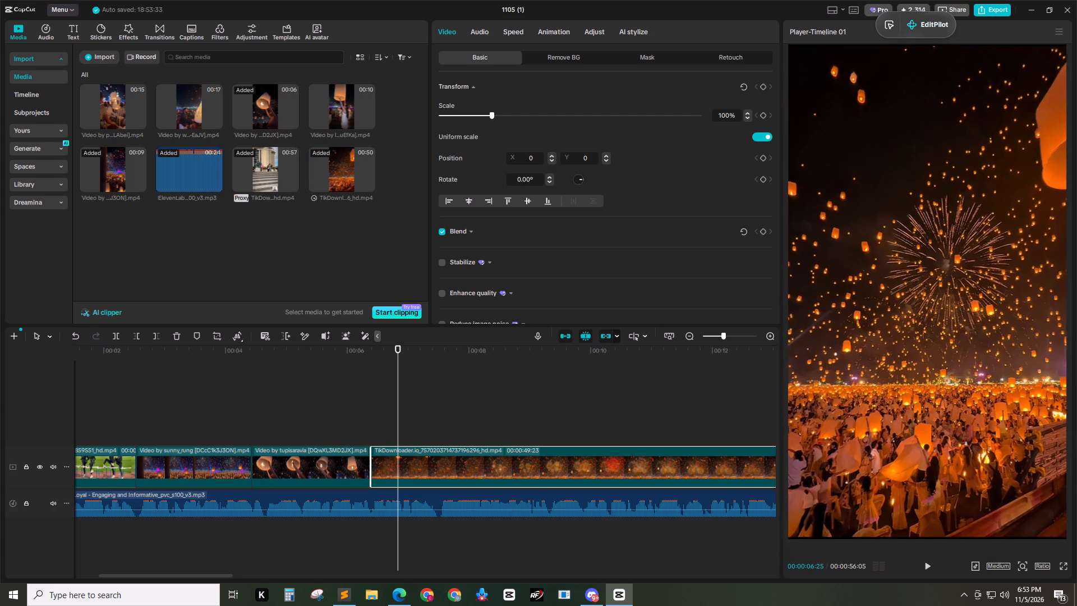
pyautogui.moveTo(784, 552); pyautogui.dragTo(779, 559)
pyautogui.click(421, 423)
# Play the new clip against the voice-over and cut off everything in it after 00:00:07:15.
pyautogui.moveTo(415, 360); pyautogui.dragTo(323, 362)
pyautogui.press('space')
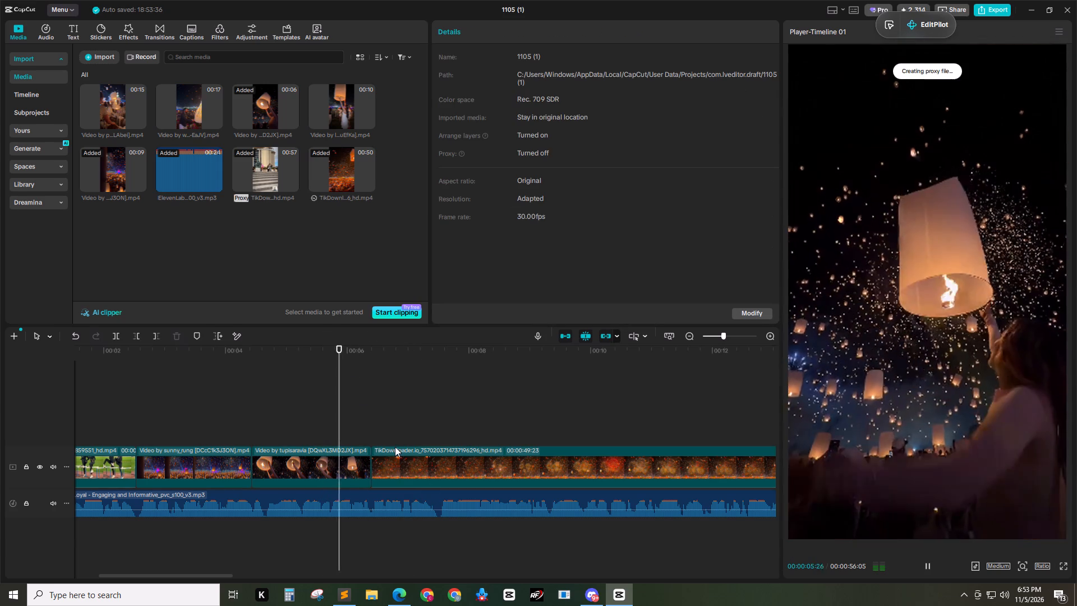
pyautogui.moveTo(214, 577); pyautogui.dragTo(230, 580)
pyautogui.press('space')
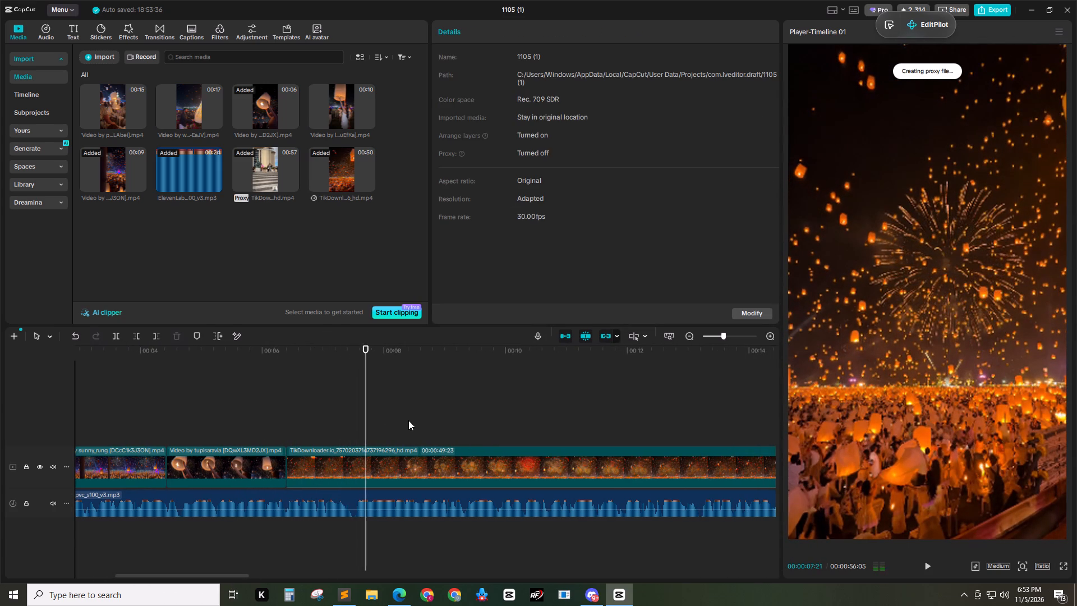
pyautogui.moveTo(361, 352); pyautogui.dragTo(353, 356)
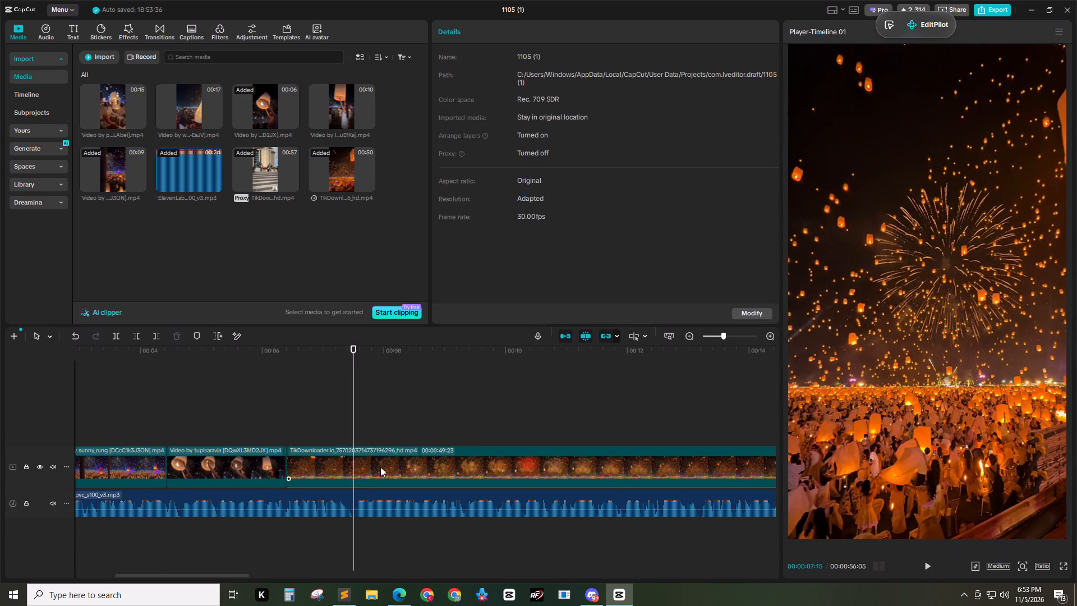
pyautogui.click(383, 472)
pyautogui.press('w')
pyautogui.click(335, 251)
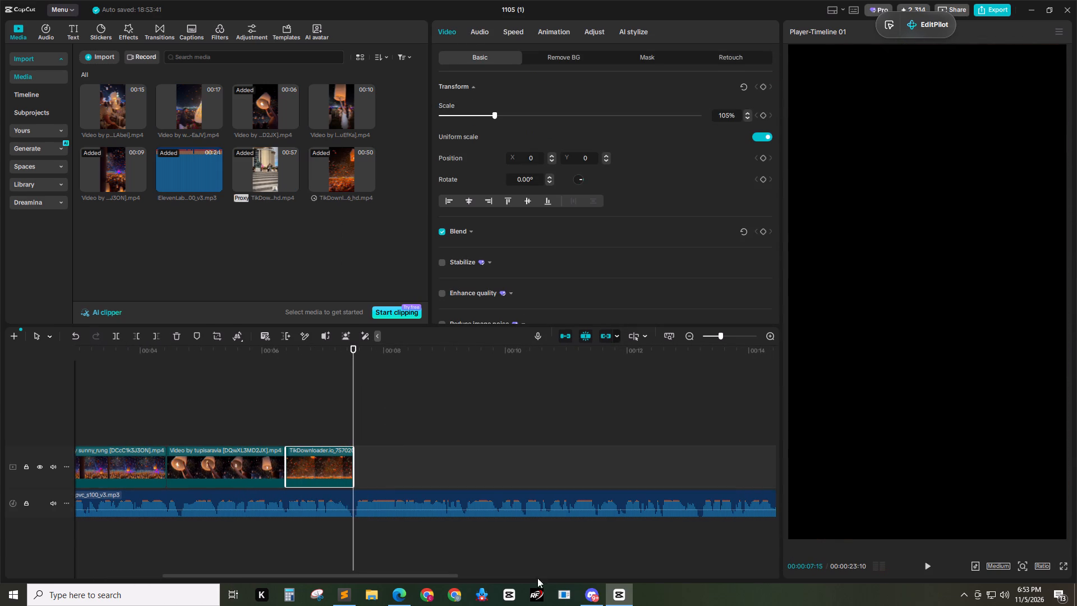
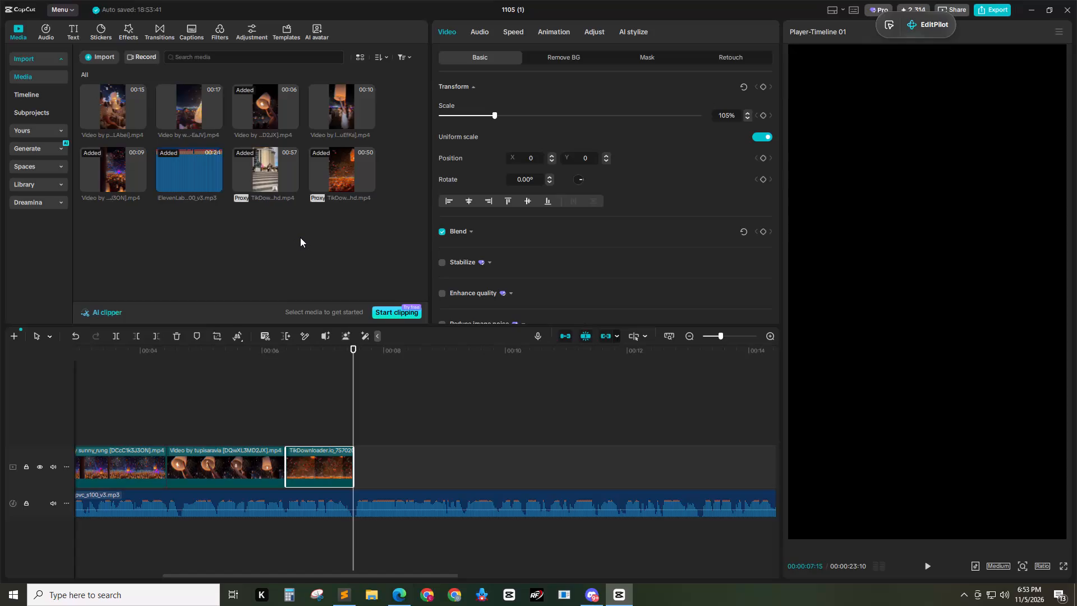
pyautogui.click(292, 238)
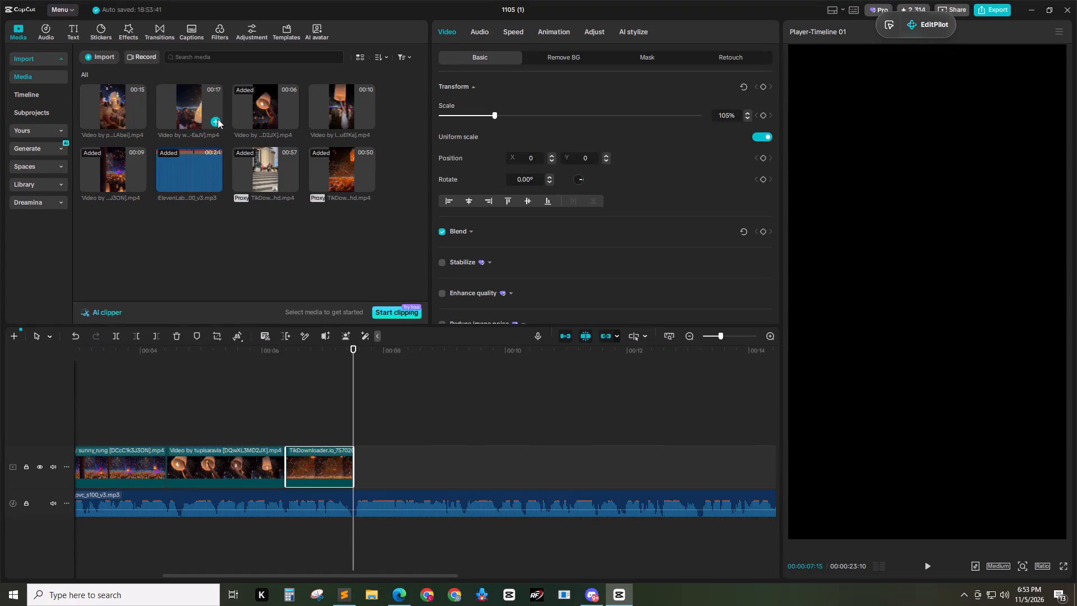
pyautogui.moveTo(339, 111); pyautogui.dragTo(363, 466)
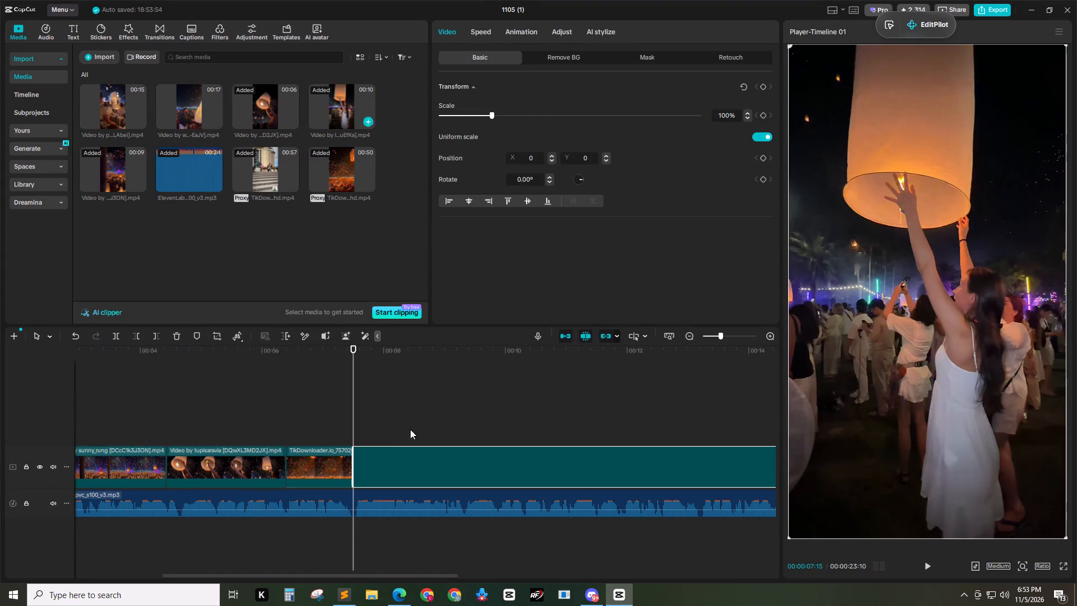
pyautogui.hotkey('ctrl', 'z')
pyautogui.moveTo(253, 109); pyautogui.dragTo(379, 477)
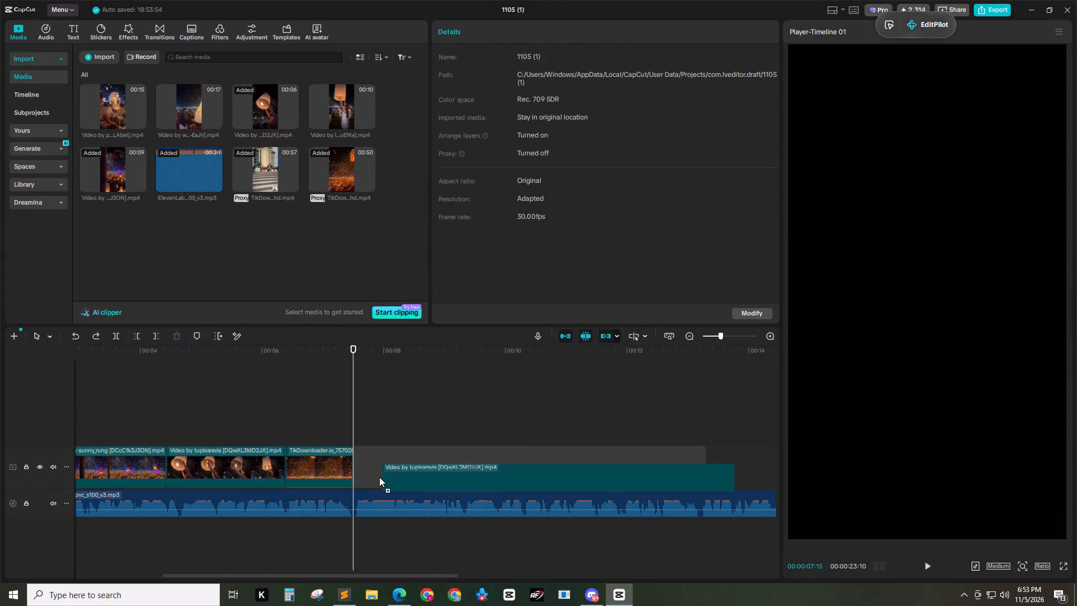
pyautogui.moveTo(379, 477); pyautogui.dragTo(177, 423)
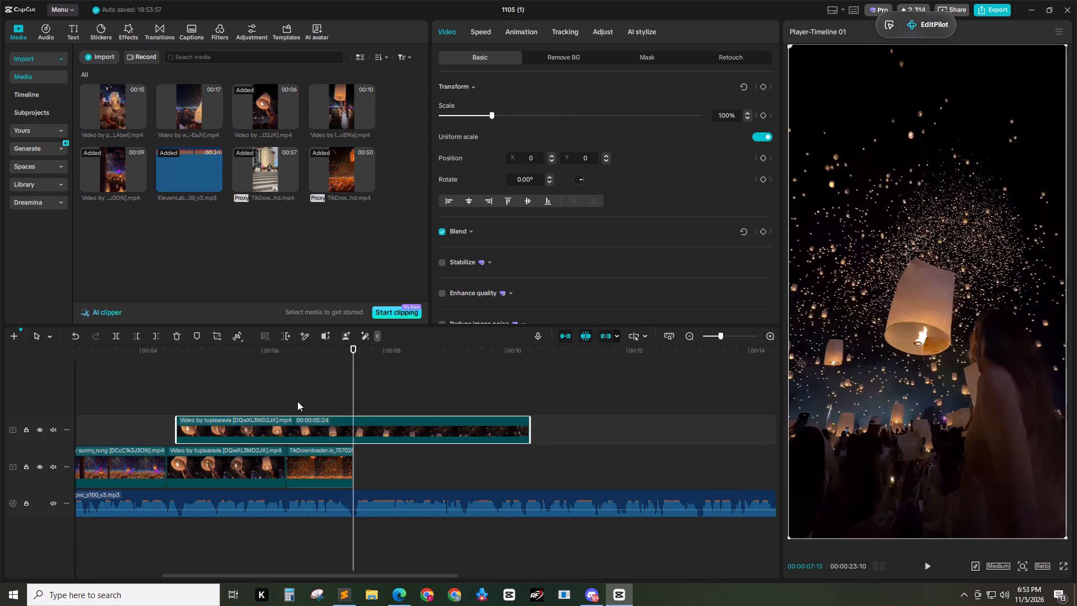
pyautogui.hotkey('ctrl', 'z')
# Add the 10-second clip of the woman in a white dress raising a lantern to the main track after the fireworks lantern clip.
pyautogui.moveTo(340, 102); pyautogui.dragTo(375, 479)
# Play the white-dress lantern clip against the voice-over and cut off everything in it after 00:00:08:10.
pyautogui.moveTo(232, 345); pyautogui.dragTo(234, 361)
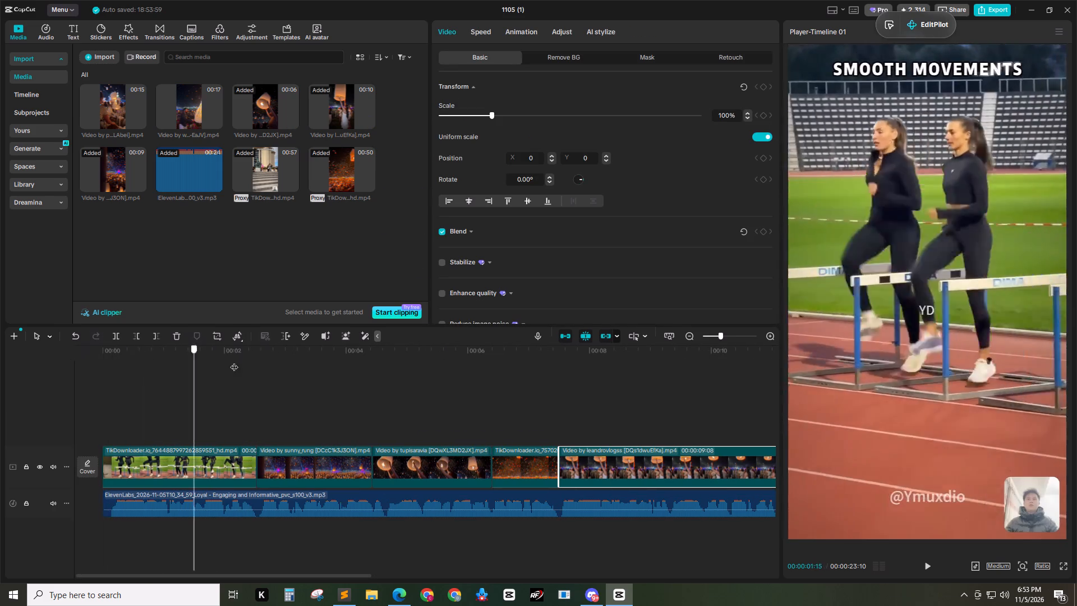
pyautogui.moveTo(234, 361); pyautogui.dragTo(523, 377)
pyautogui.press('space')
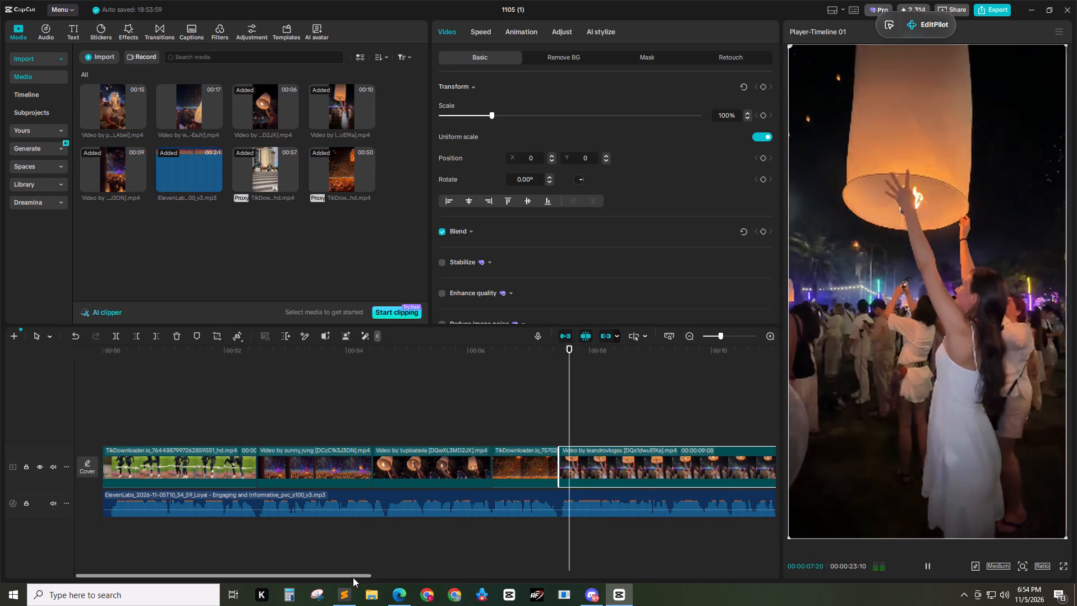
pyautogui.moveTo(353, 577); pyautogui.dragTo(461, 572)
pyautogui.press('space')
pyautogui.moveTo(361, 353); pyautogui.dragTo(323, 353)
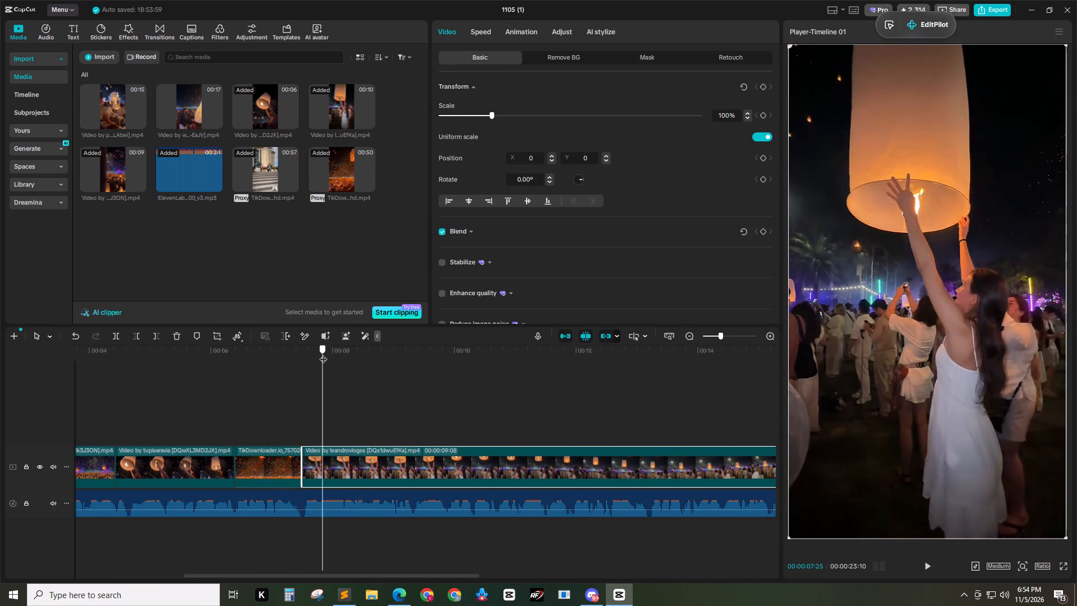
pyautogui.moveTo(323, 353); pyautogui.dragTo(291, 352)
pyautogui.press('space')
pyautogui.press('space')
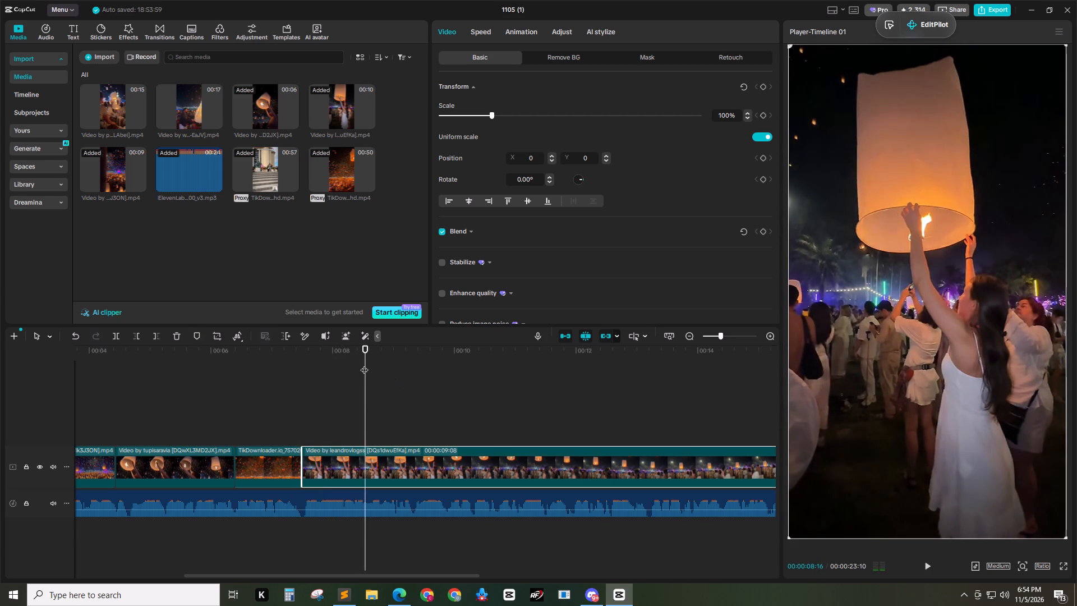
pyautogui.moveTo(357, 350); pyautogui.dragTo(306, 352)
pyautogui.doubleClick(765, 335)
pyautogui.press('space')
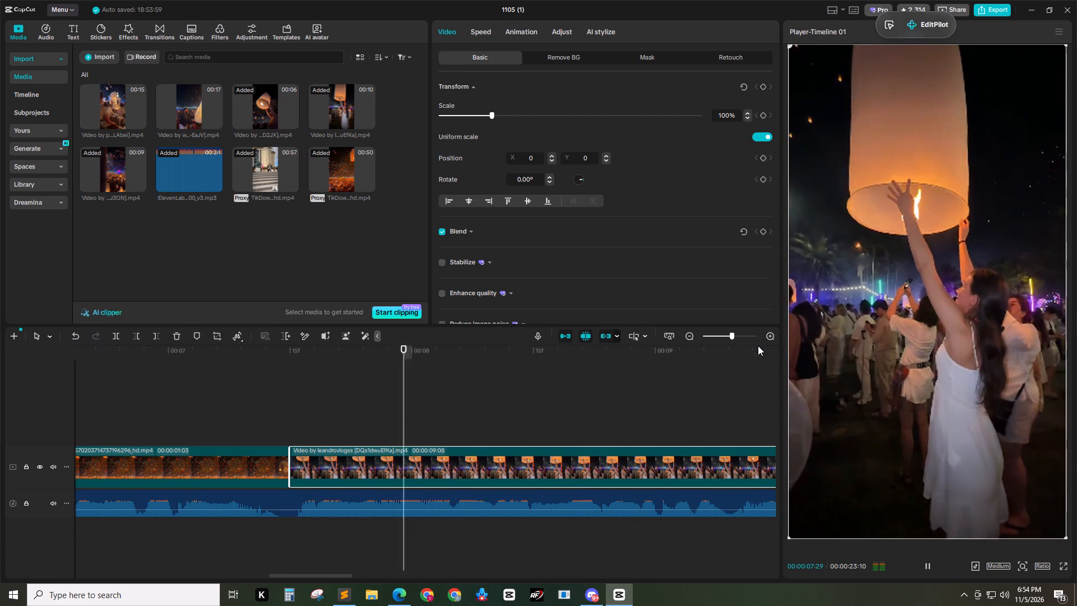
pyautogui.press('space')
pyautogui.moveTo(504, 359); pyautogui.dragTo(496, 359)
pyautogui.click(507, 465)
pyautogui.press('w')
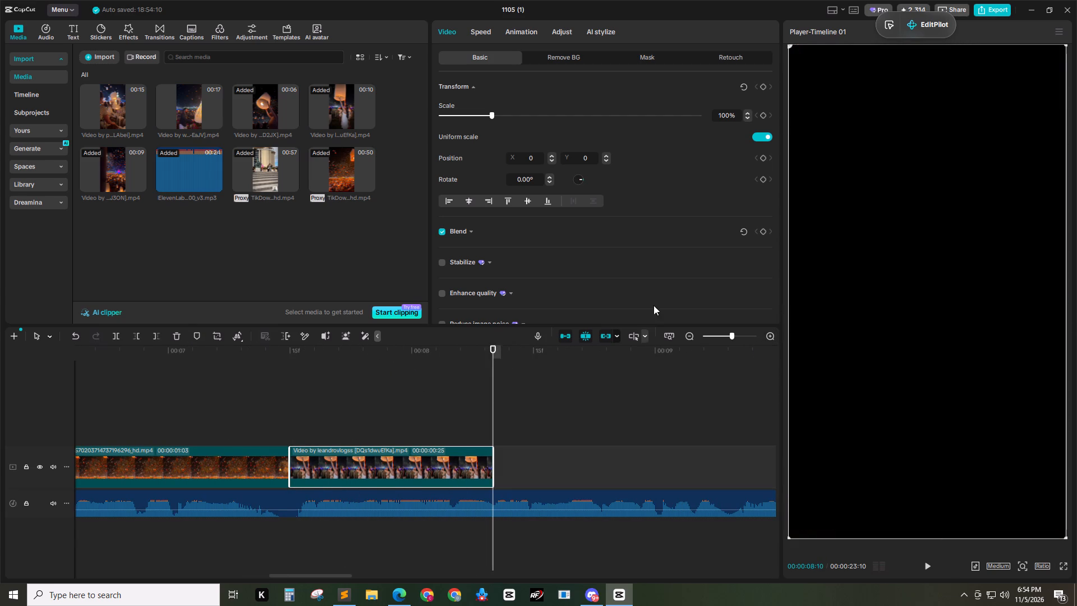
# Add the 15-second clip of the lantern crowd among white chairs to the main track directly after the white-dress clip.
pyautogui.moveTo(111, 107); pyautogui.dragTo(507, 460)
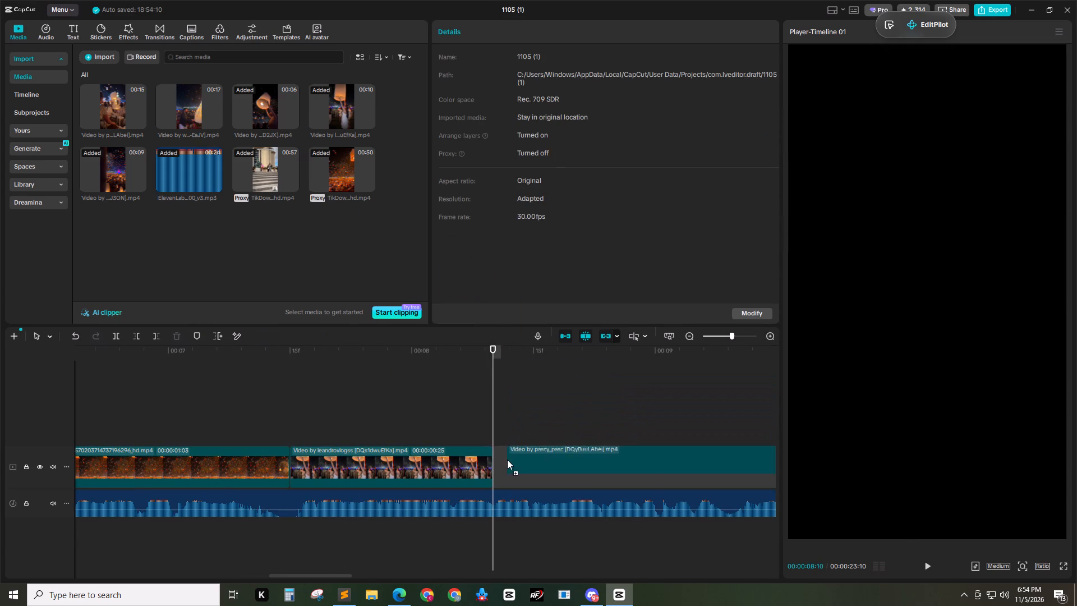
pyautogui.moveTo(507, 460); pyautogui.dragTo(504, 460)
# Play the lantern crowd clip against the voice-over and cut off everything in it after 00:00:09:21.
pyautogui.press('space')
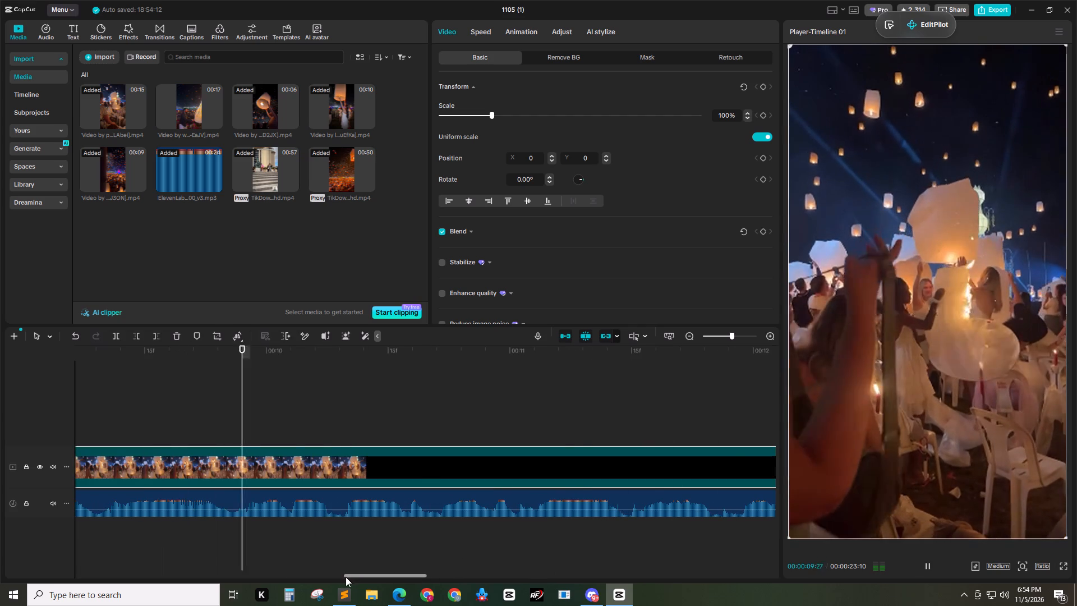
pyautogui.press('space')
pyautogui.moveTo(274, 359); pyautogui.dragTo(167, 384)
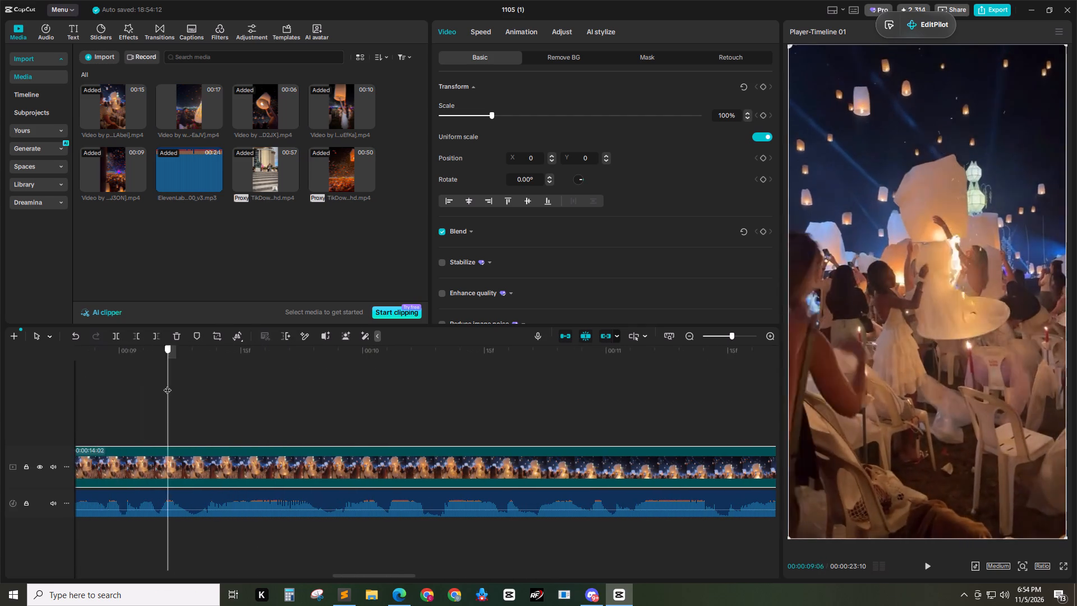
pyautogui.moveTo(167, 384); pyautogui.dragTo(158, 386)
pyautogui.press('space')
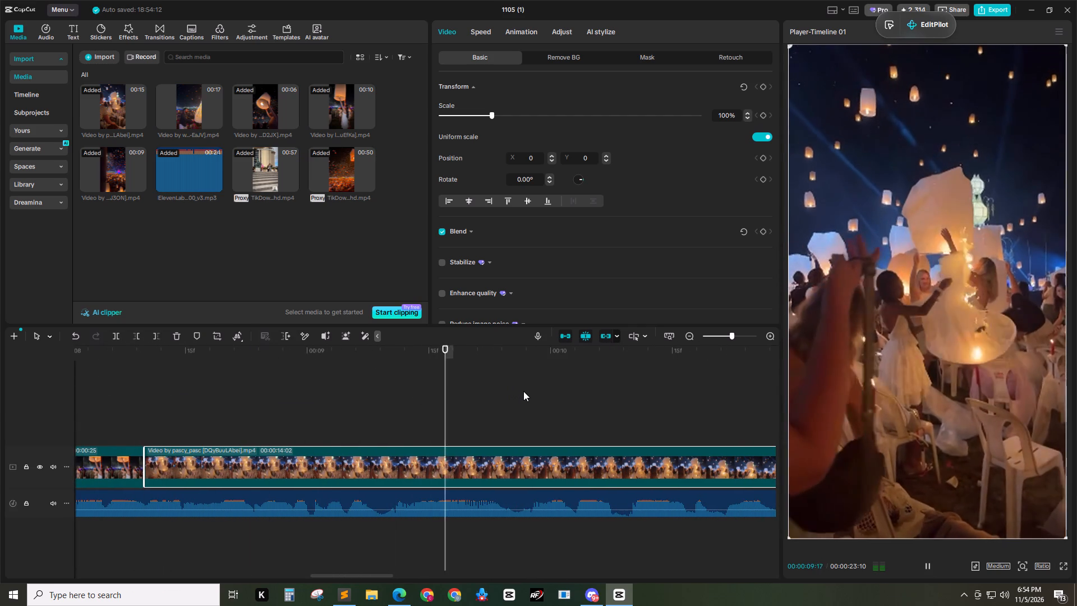
pyautogui.press('space')
pyautogui.press('space')
pyautogui.press('space')
pyautogui.moveTo(526, 356); pyautogui.dragTo(368, 375)
pyautogui.press('space')
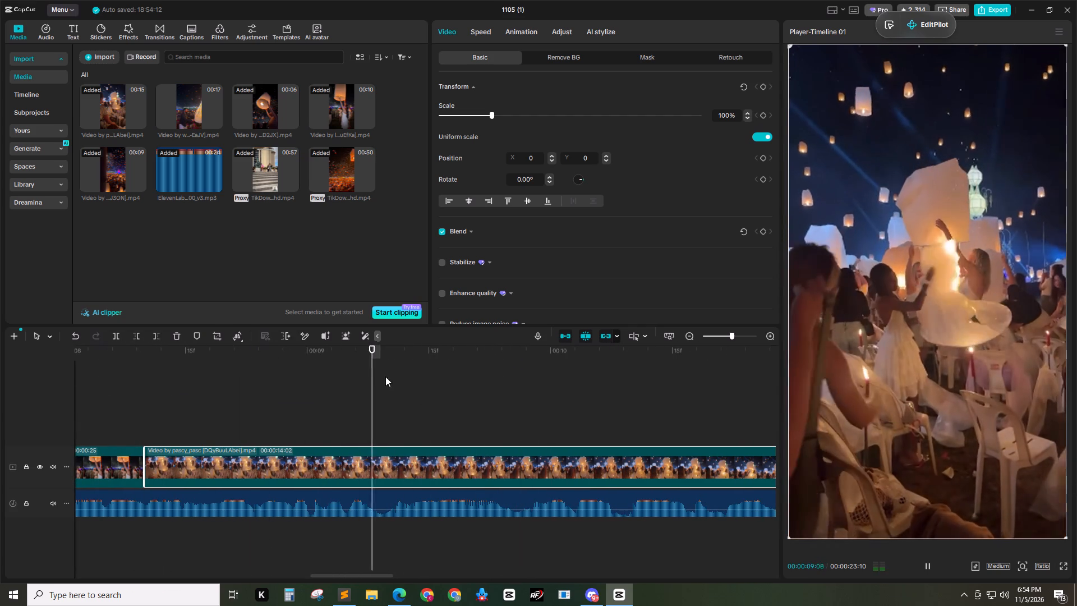
pyautogui.press('space')
pyautogui.click(507, 467)
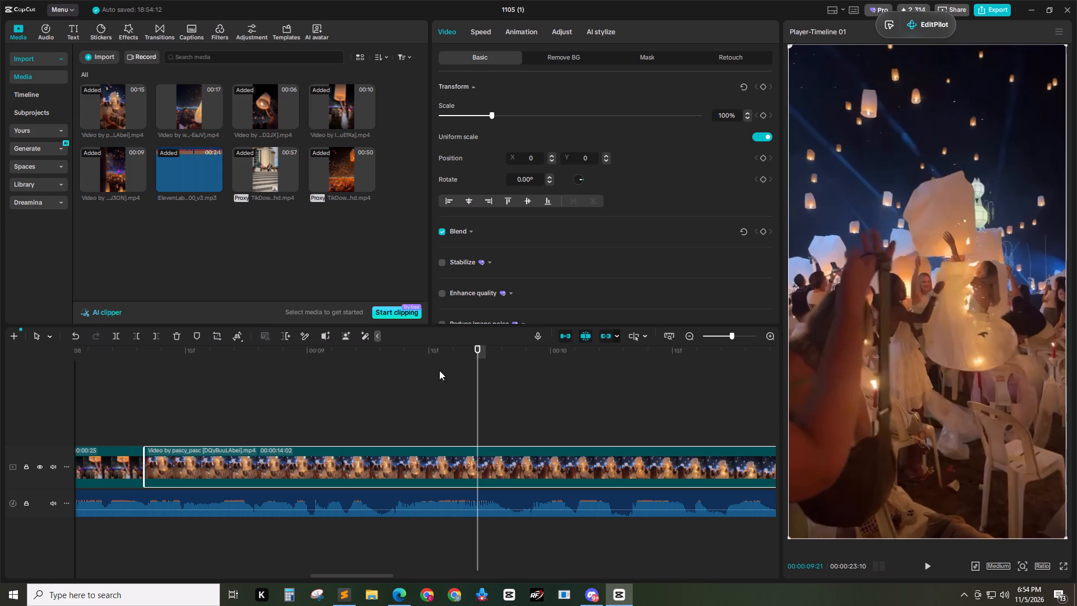
pyautogui.press('w')
# Add the 17-second clip of the man holding a burning lantern to the end of the main track.
pyautogui.moveTo(202, 100); pyautogui.dragTo(490, 462)
# Play and scrub the burning lantern clip against the voice-over to find where it should end.
pyautogui.press('space')
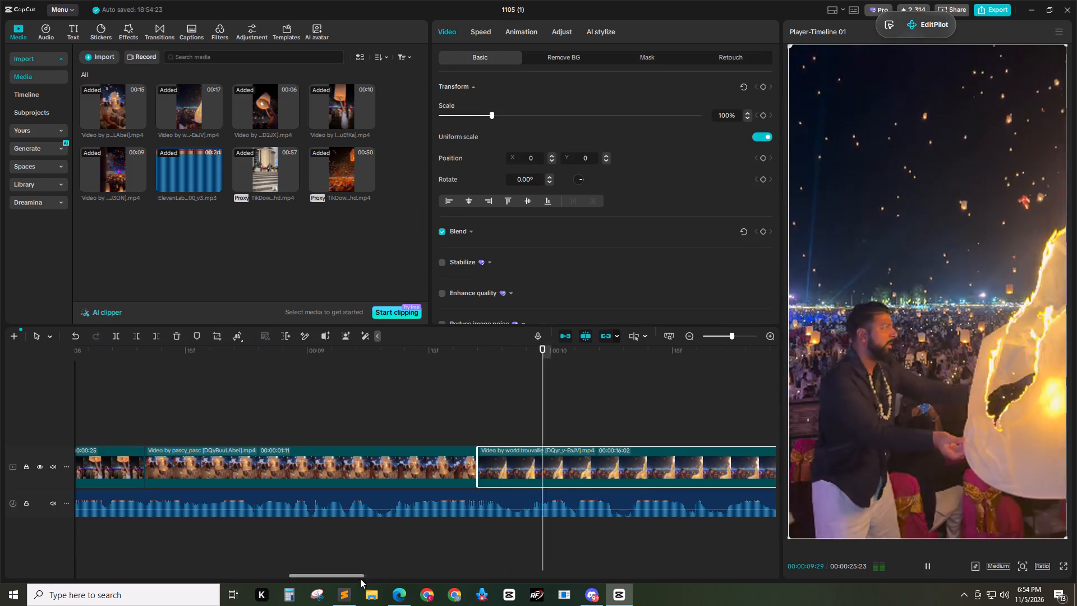
pyautogui.moveTo(348, 572); pyautogui.dragTo(480, 564)
pyautogui.press('space')
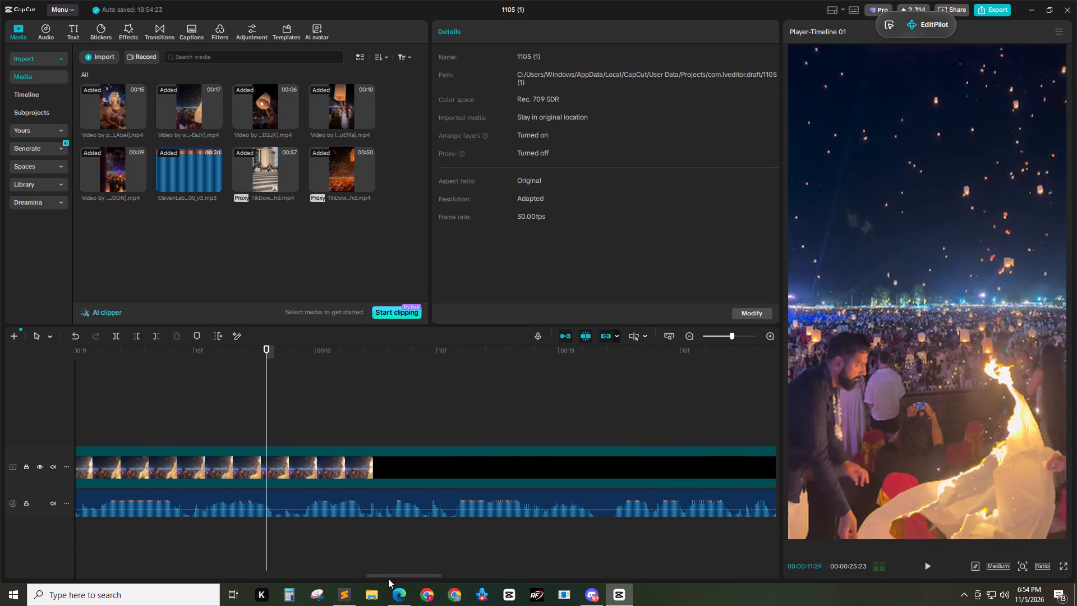
pyautogui.moveTo(408, 579); pyautogui.dragTo(393, 577)
pyautogui.moveTo(406, 575); pyautogui.dragTo(355, 573)
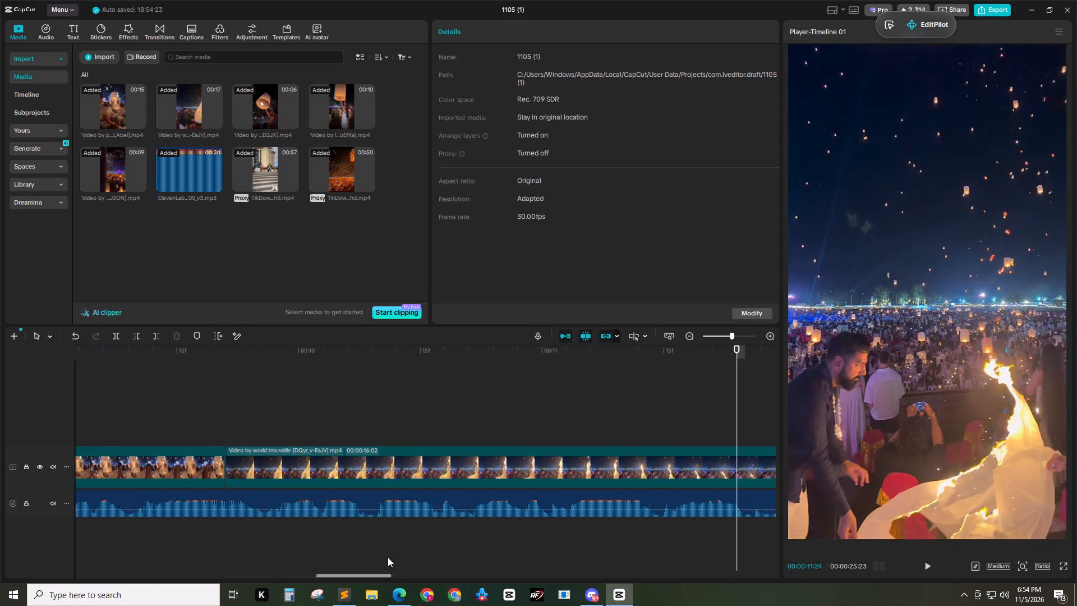
pyautogui.doubleClick(693, 341)
pyautogui.click(689, 341)
pyautogui.click(551, 430)
pyautogui.moveTo(549, 360); pyautogui.dragTo(604, 362)
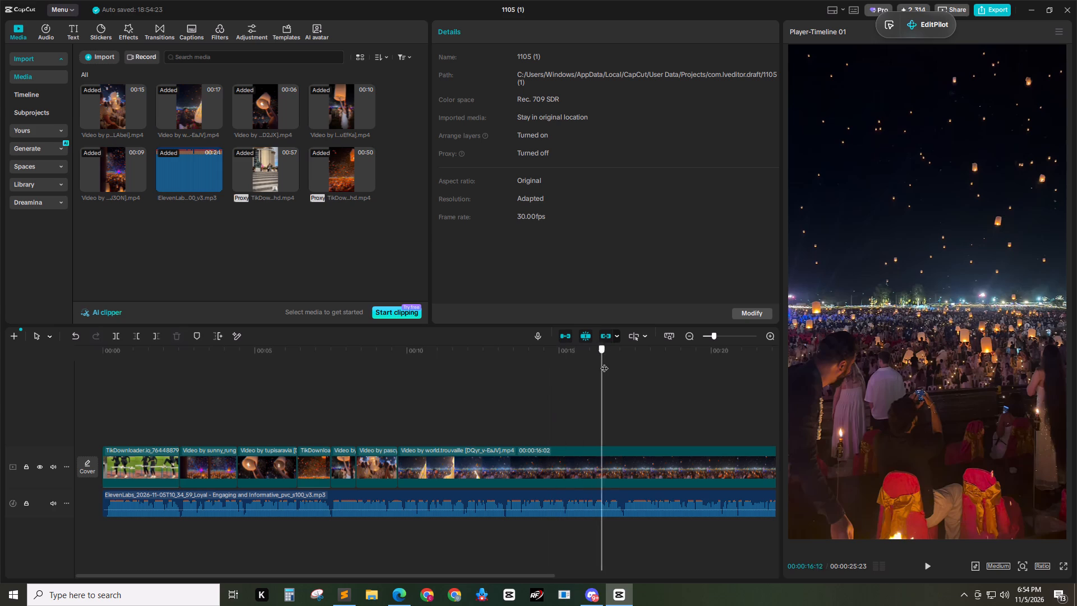
pyautogui.moveTo(604, 362); pyautogui.dragTo(414, 388)
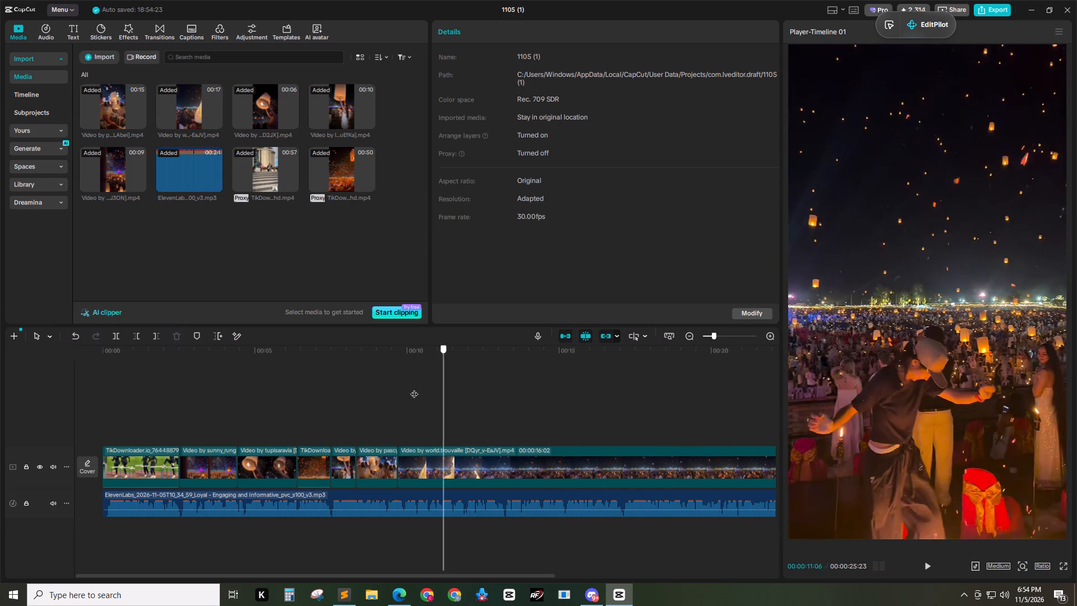
pyautogui.moveTo(414, 388); pyautogui.dragTo(374, 391)
pyautogui.press('space')
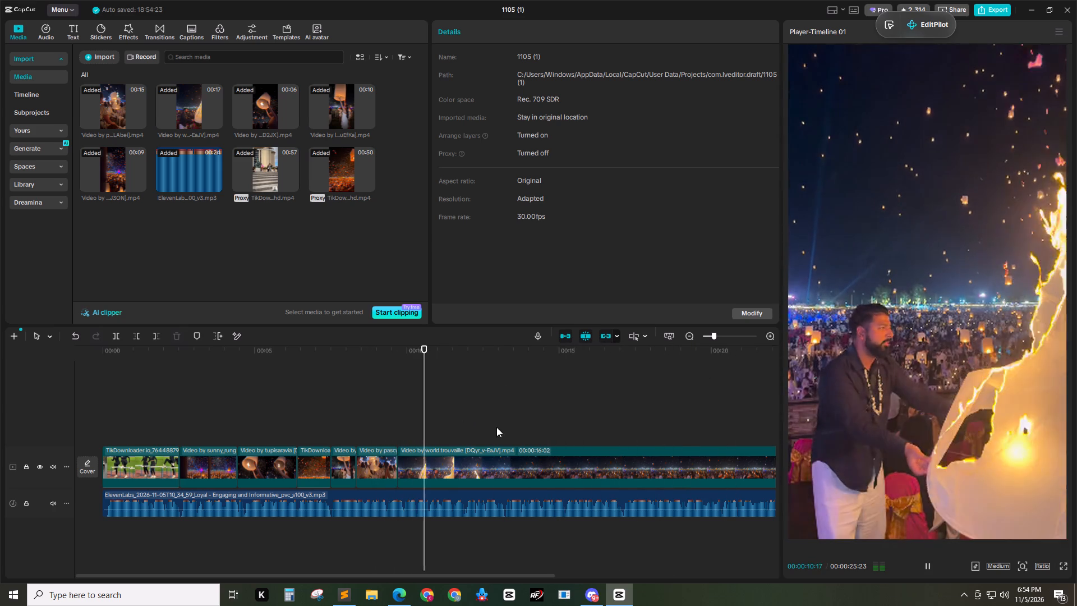
pyautogui.press('space')
pyautogui.doubleClick(770, 338)
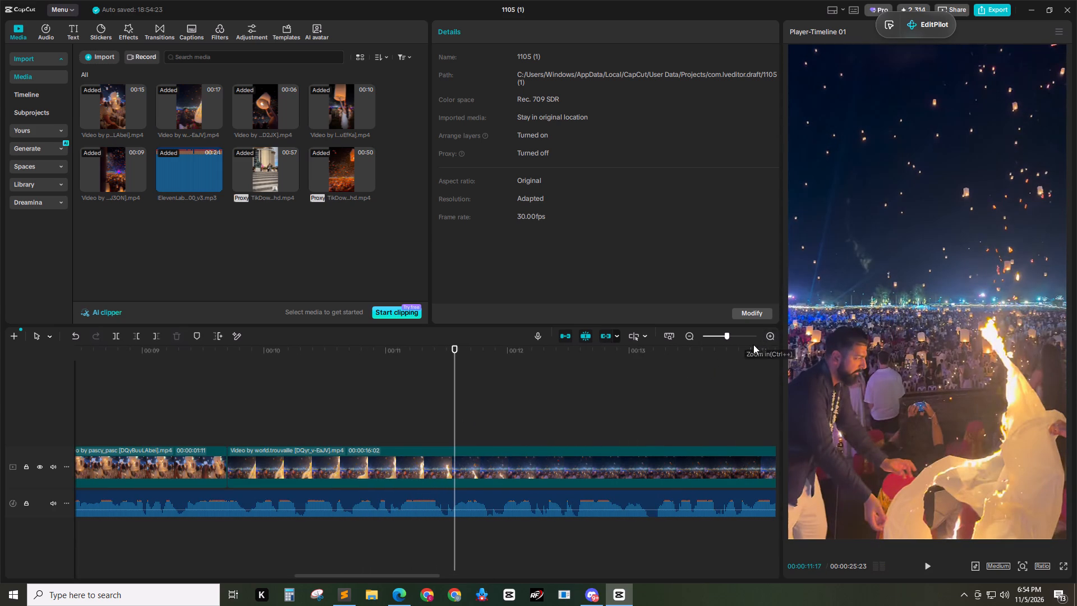
# Replay the burning lantern clip against the voice-over and split it at 00:00:11:15.
pyautogui.moveTo(455, 356); pyautogui.dragTo(380, 364)
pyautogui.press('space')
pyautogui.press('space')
pyautogui.moveTo(441, 354); pyautogui.dragTo(435, 356)
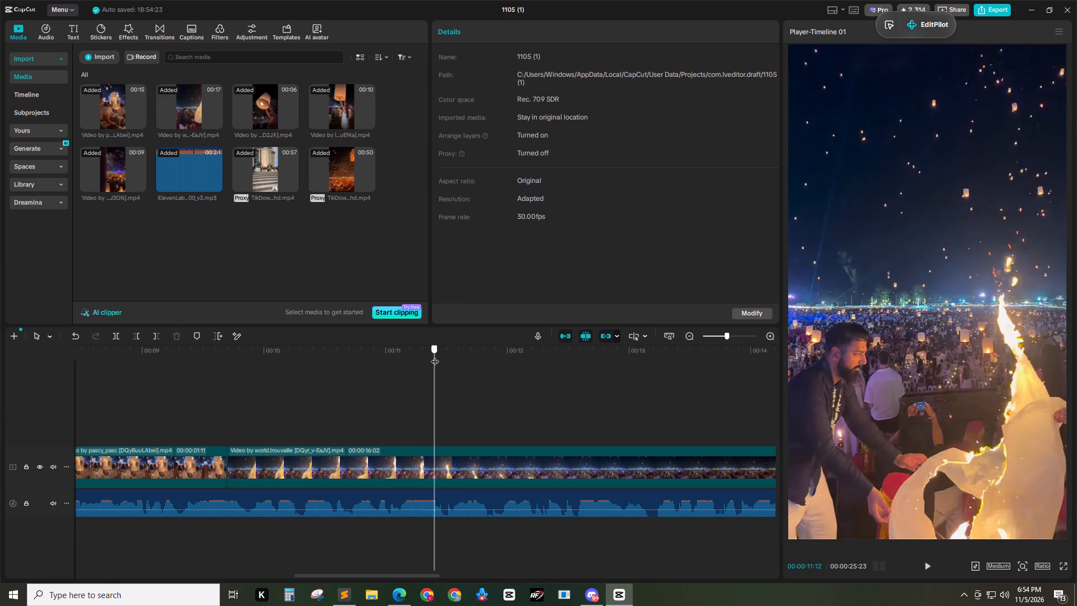
pyautogui.moveTo(435, 356); pyautogui.dragTo(446, 357)
pyautogui.click(478, 458)
pyautogui.hotkey('ctrl', 'b')
# Trim the opening off the second part of the burning lantern clip, keeping its last 00:00:04:21 showing the crowd under the lanterns.
pyautogui.click(688, 341)
pyautogui.doubleClick(692, 339)
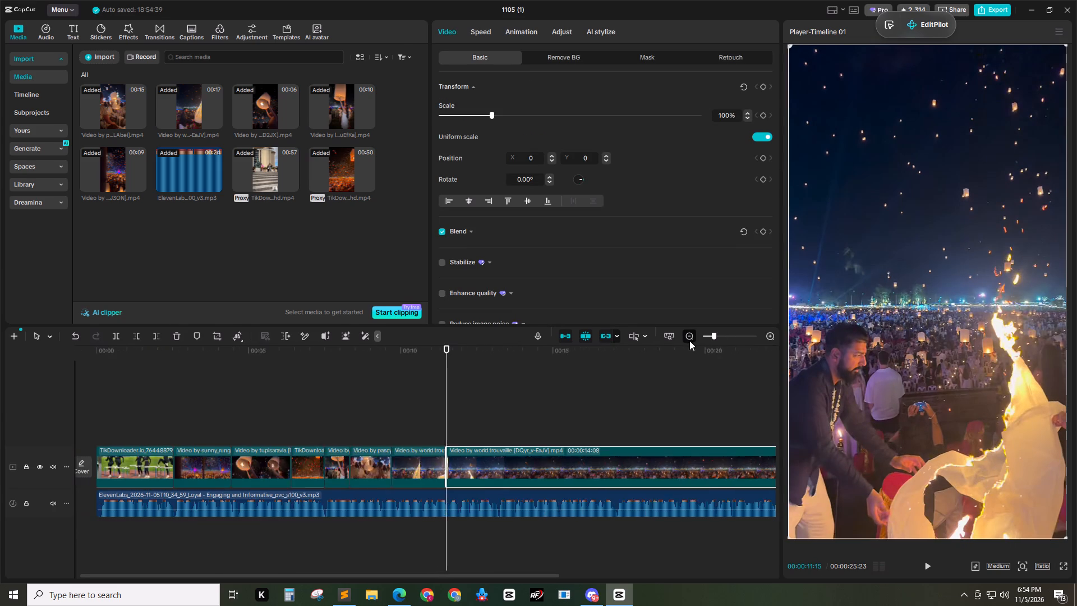
pyautogui.moveTo(312, 360); pyautogui.dragTo(403, 358)
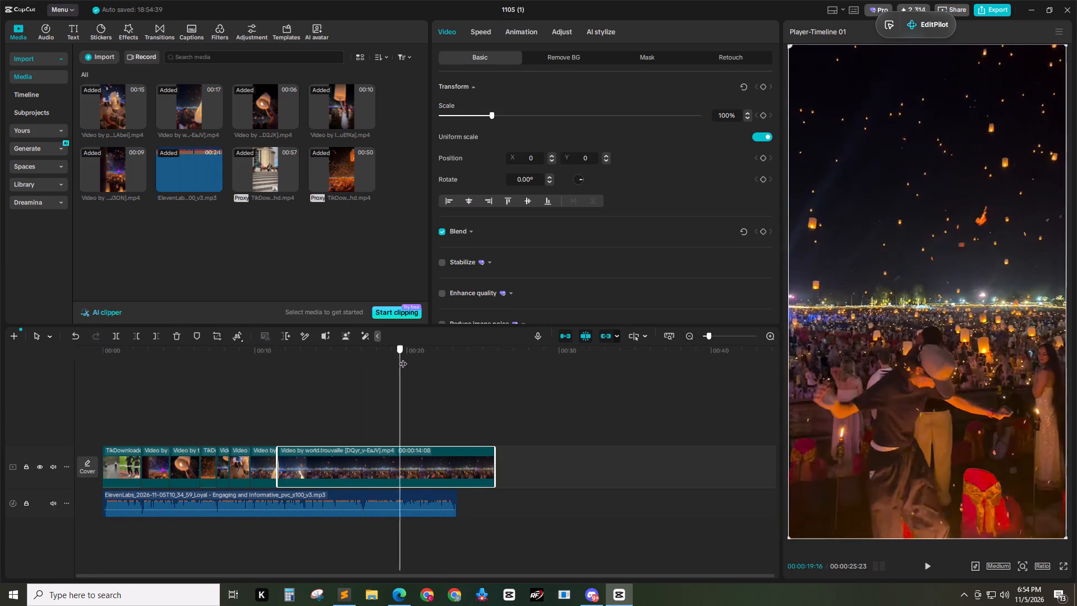
pyautogui.moveTo(403, 358); pyautogui.dragTo(423, 358)
pyautogui.click(456, 469)
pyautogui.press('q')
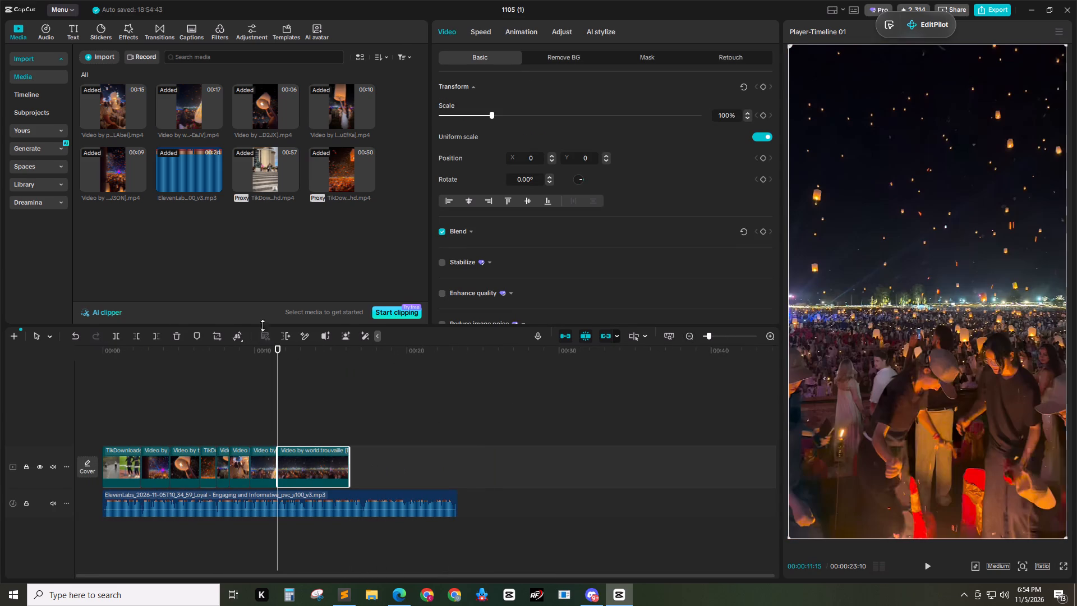
pyautogui.click(266, 401)
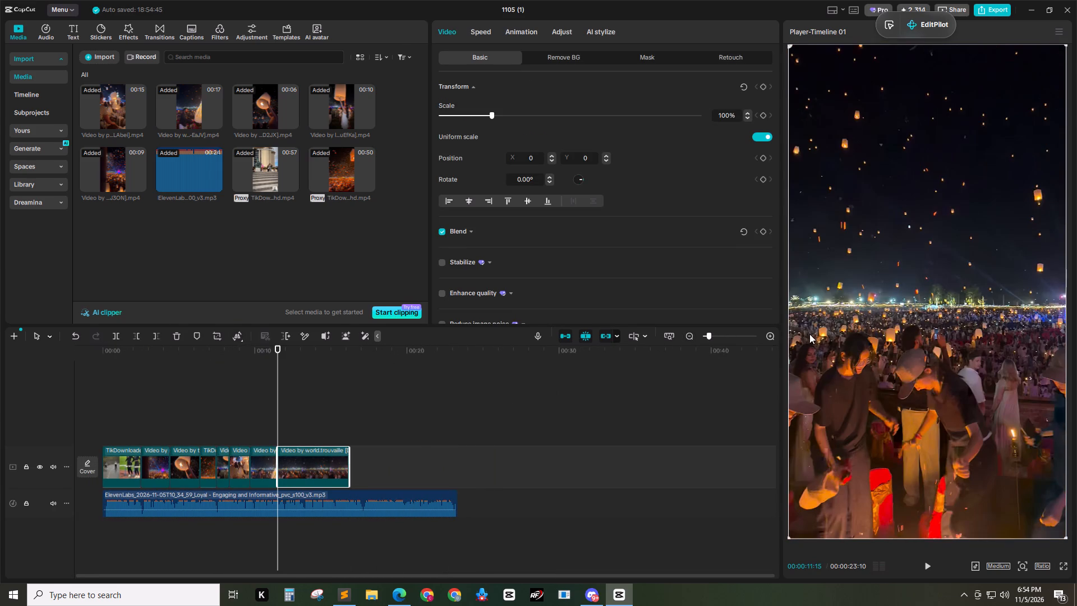
# Play the crowd part against the voice-over and cut off everything in it after 00:00:13:06.
pyautogui.doubleClick(772, 337)
pyautogui.click(379, 414)
pyautogui.moveTo(307, 353); pyautogui.dragTo(215, 360)
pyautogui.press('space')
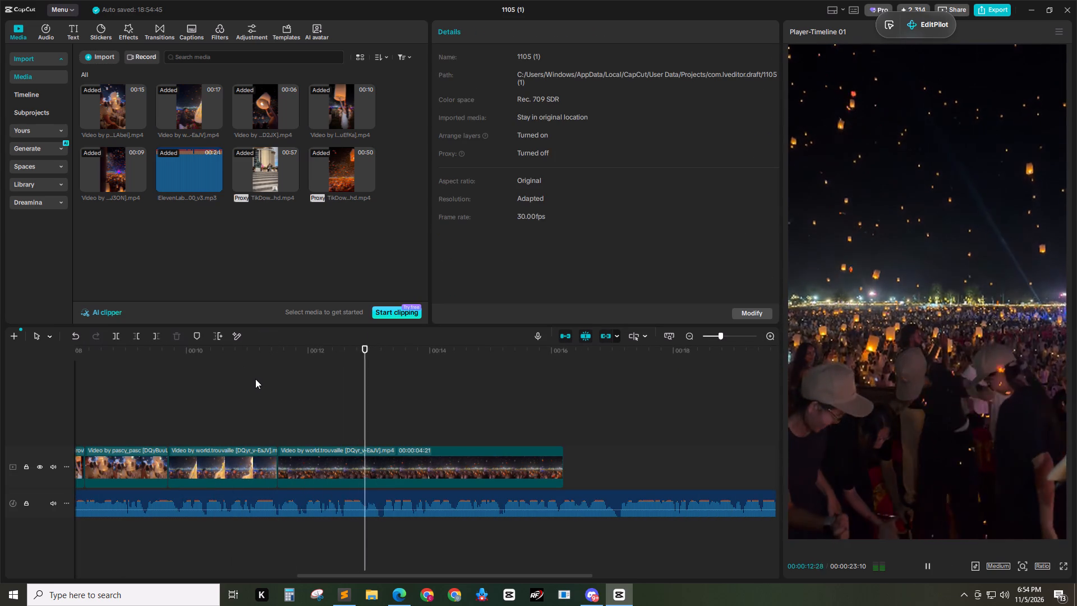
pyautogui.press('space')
pyautogui.moveTo(387, 353); pyautogui.dragTo(383, 359)
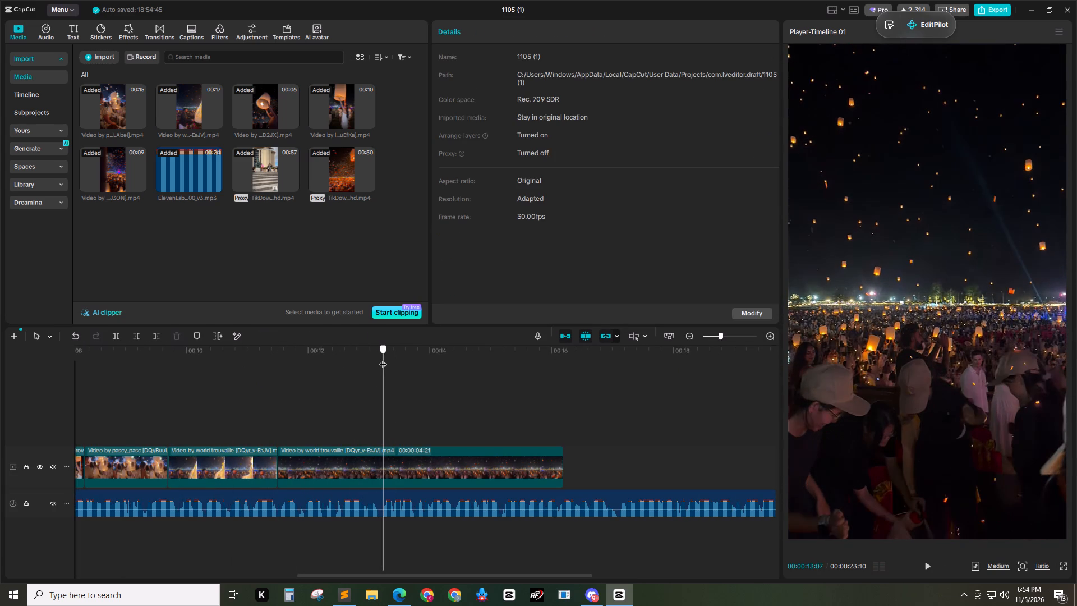
pyautogui.moveTo(383, 359); pyautogui.dragTo(381, 359)
pyautogui.click(447, 467)
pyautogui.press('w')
pyautogui.click(326, 278)
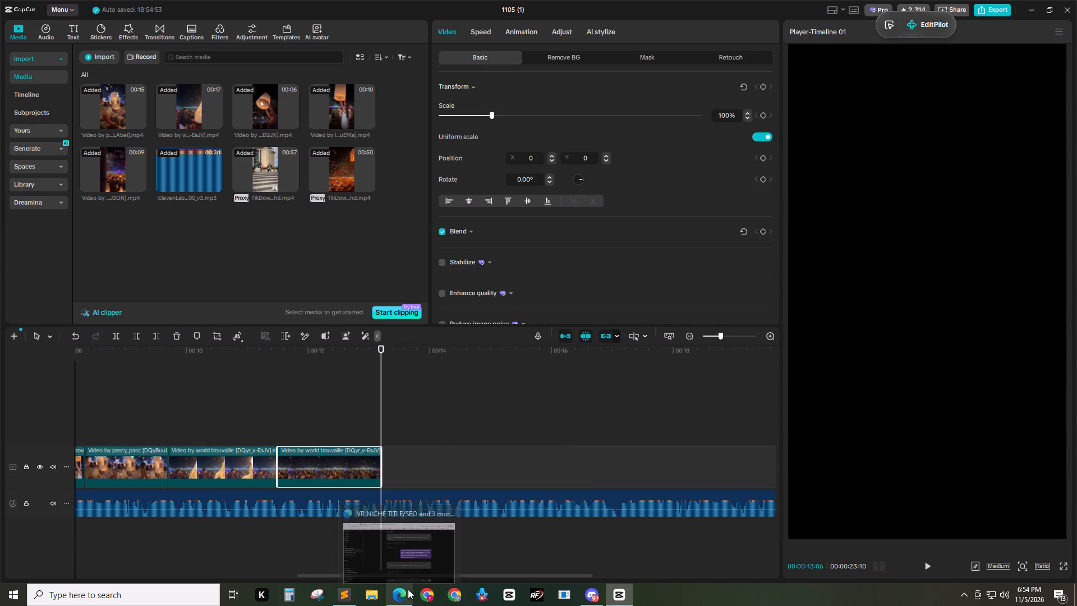
# Switch to Microsoft Edge and skip the reference travel-spots YouTube Short to the Etretat Cave section at 0:13.
pyautogui.click(408, 589)
pyautogui.click(352, 0)
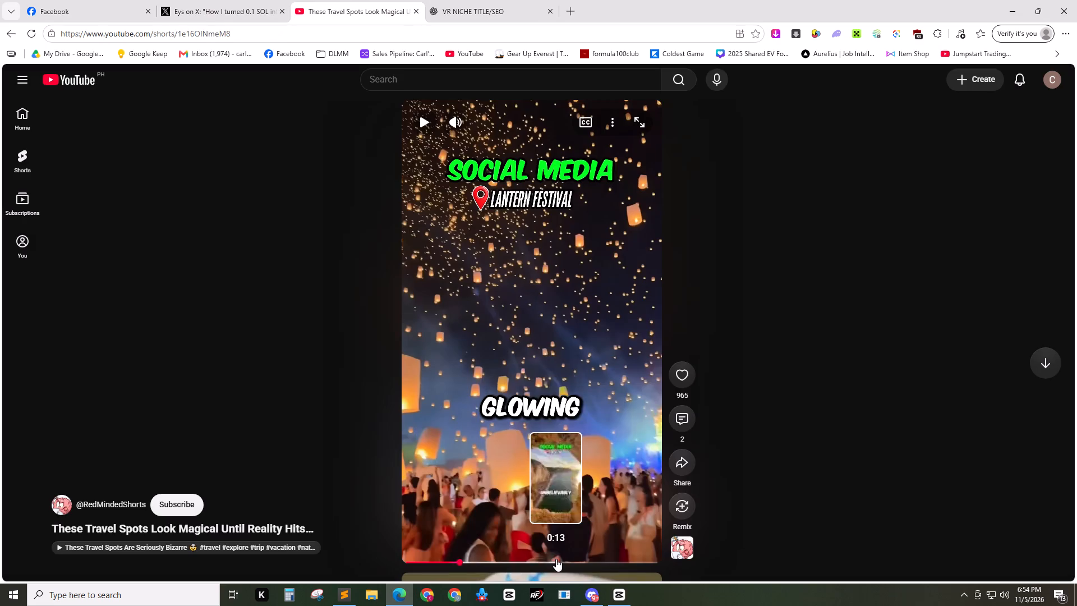
pyautogui.click(556, 559)
pyautogui.click(768, 249)
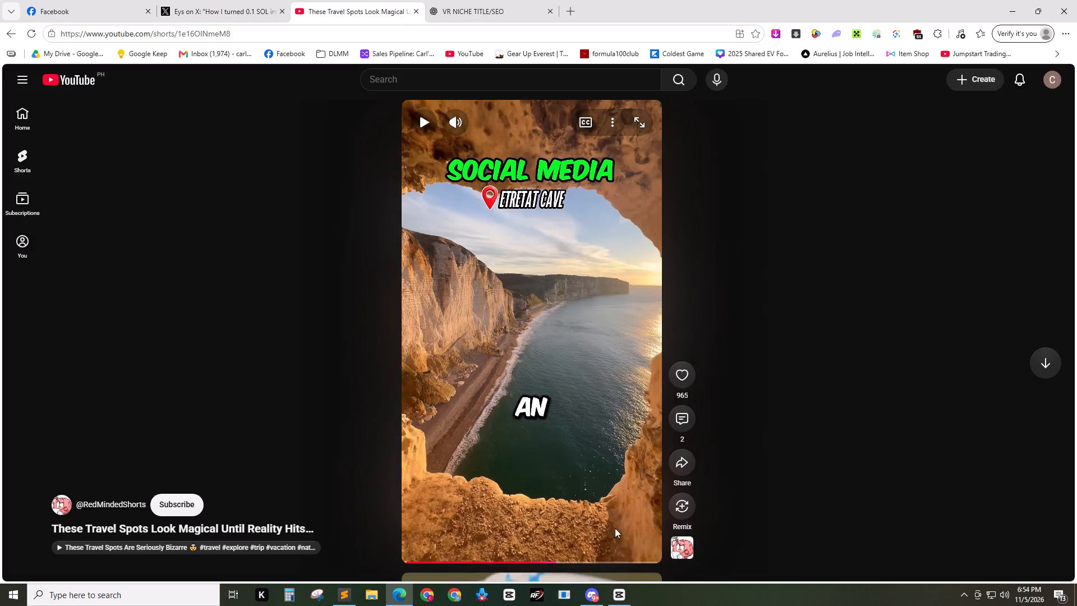
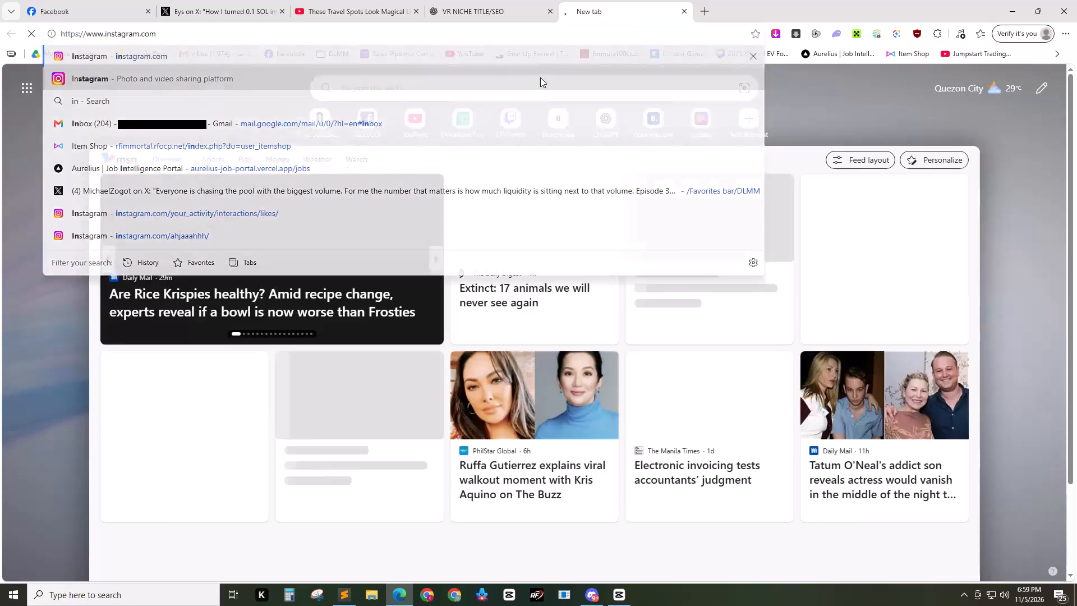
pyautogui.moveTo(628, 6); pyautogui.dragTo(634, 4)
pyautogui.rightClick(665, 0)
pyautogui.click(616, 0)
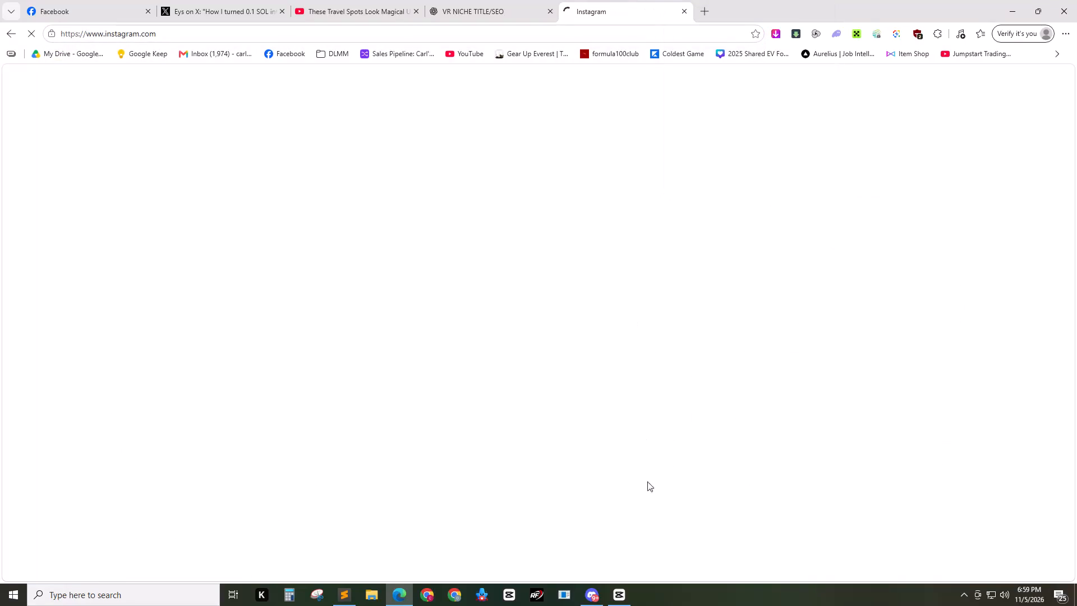
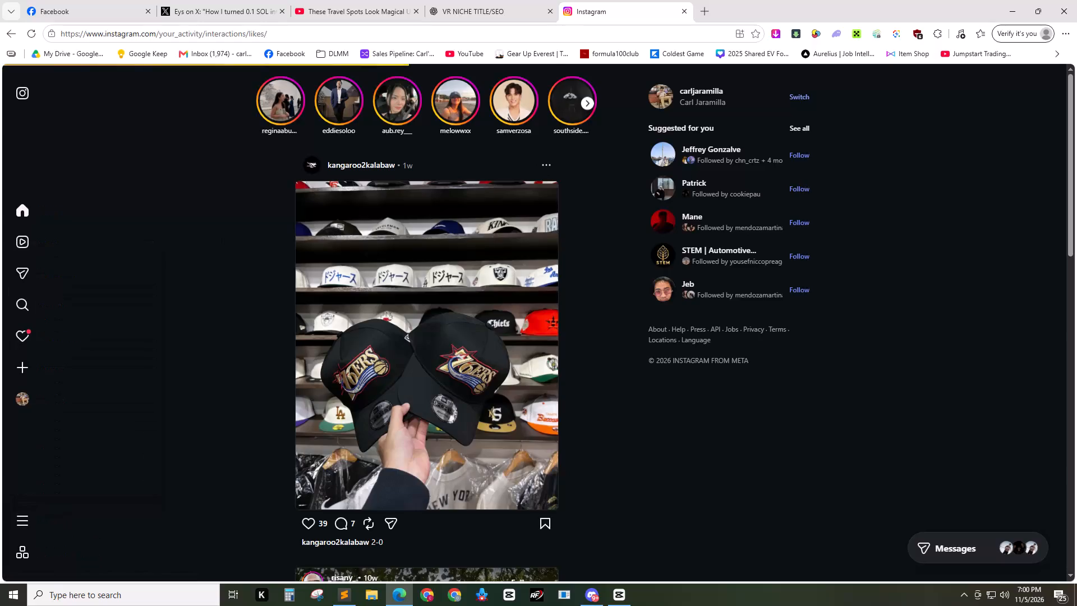
# Switch to Arroxy, open its bulk URL list and add the link of the liked Instagram reel showing the couple seated in the cliff cave.
pyautogui.click(582, 4)
pyautogui.click(488, 592)
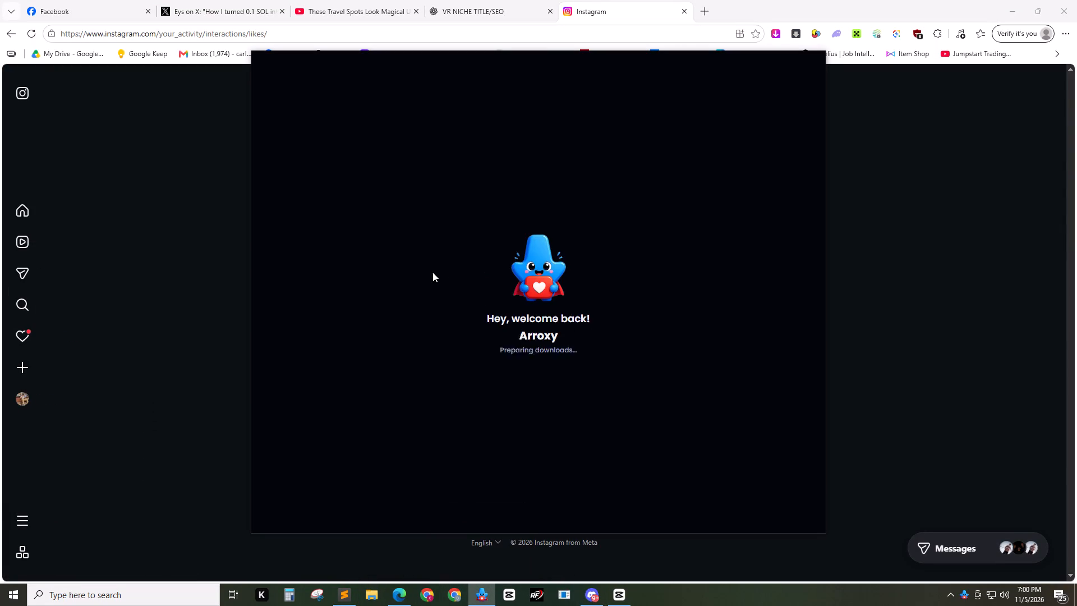
pyautogui.click(557, 357)
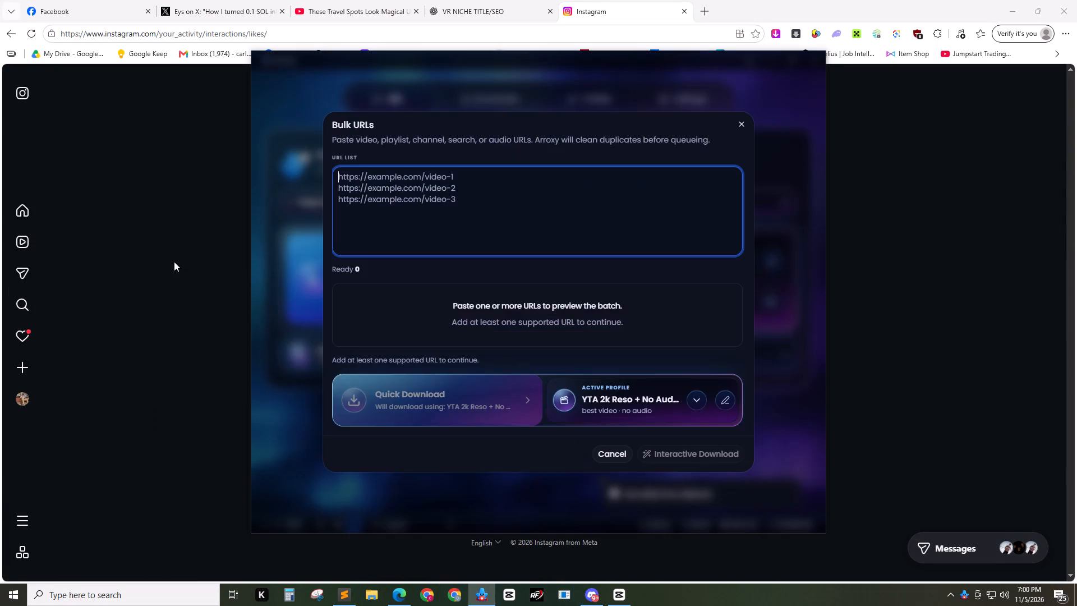
pyautogui.click(174, 261)
pyautogui.click(604, 320)
pyautogui.click(188, 41)
pyautogui.hotkey('ctrl', 'c')
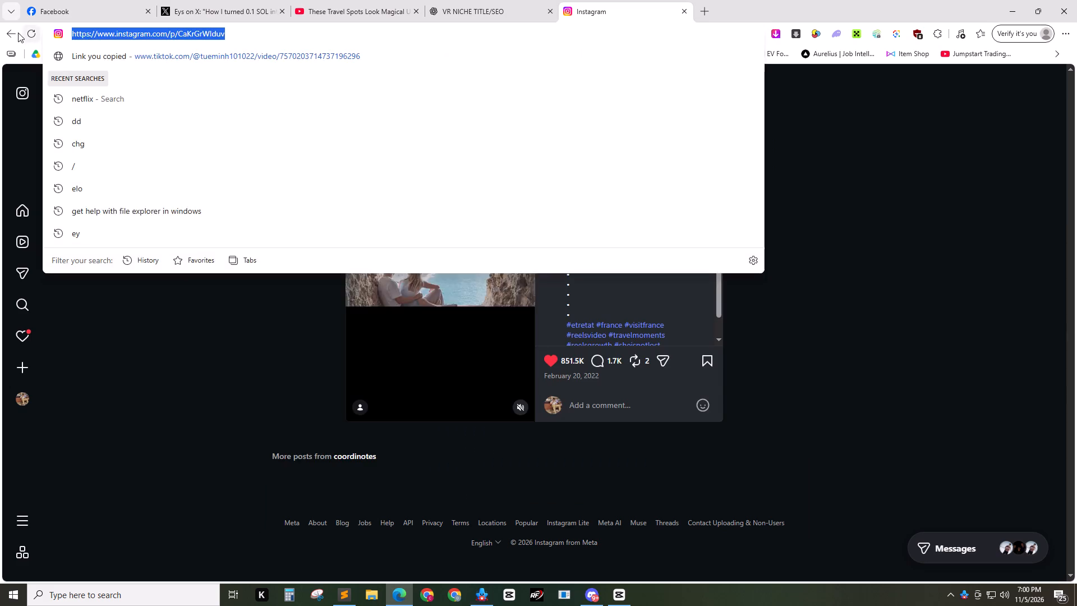
pyautogui.click(16, 33)
pyautogui.click(484, 586)
pyautogui.hotkey('ctrl', 'v')
pyautogui.press('Return')
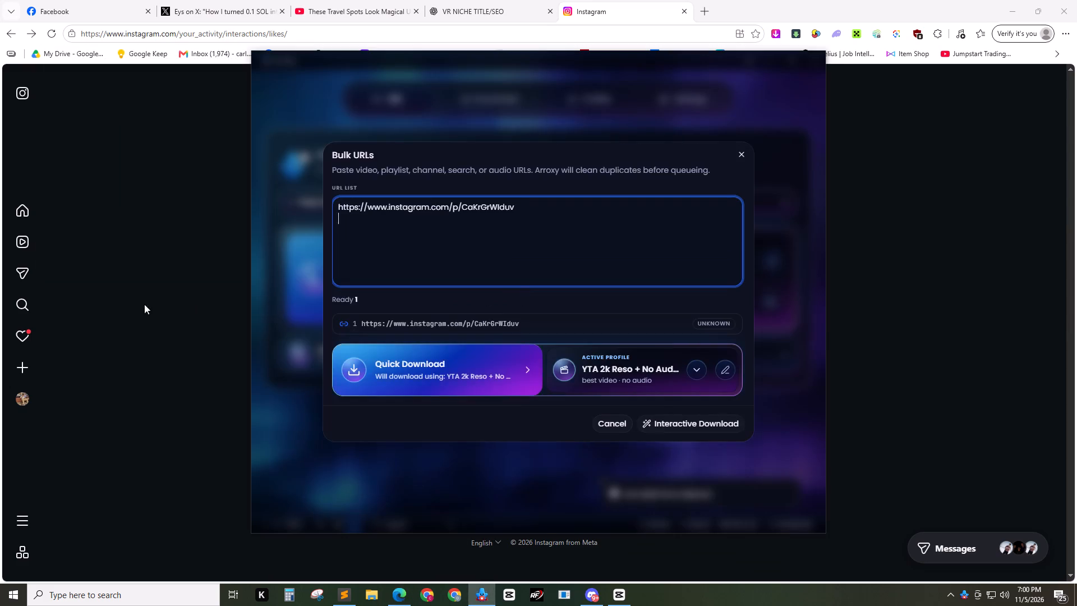
# Add the link of the liked Instagram reel showing the empty beach through the cave opening to Arroxy's URL list.
pyautogui.moveTo(121, 302); pyautogui.dragTo(130, 302)
pyautogui.click(490, 305)
pyautogui.click(241, 39)
pyautogui.hotkey('ctrl', 'c')
pyautogui.click(17, 31)
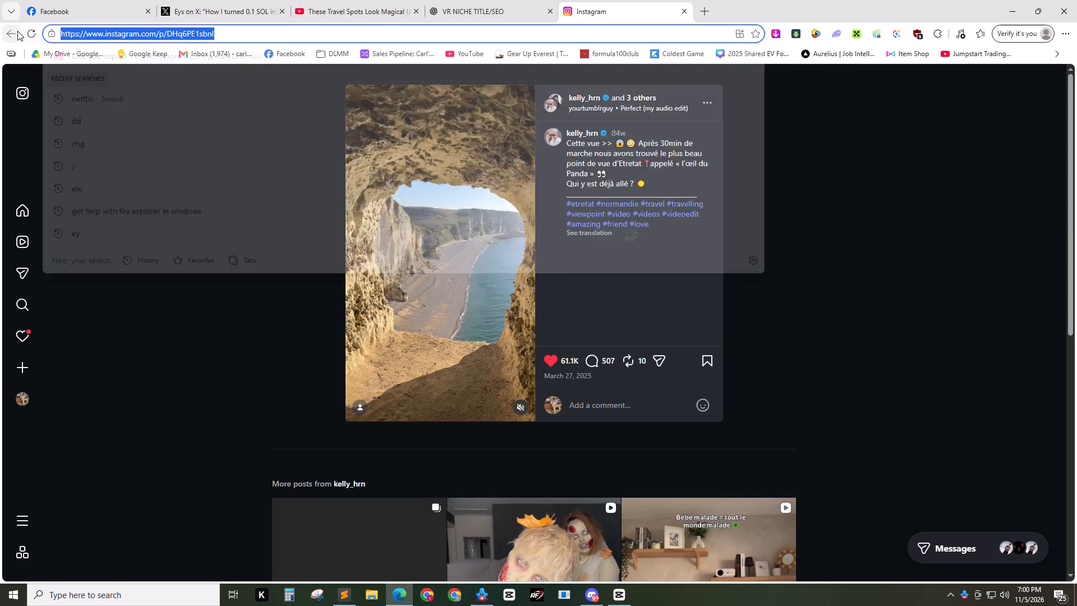
pyautogui.click(489, 595)
pyautogui.hotkey('ctrl', 'v')
pyautogui.press('Return')
# Add the link of the liked Instagram reel showing the golden sunlit cliff above the beach to Arroxy's URL list.
pyautogui.click(111, 305)
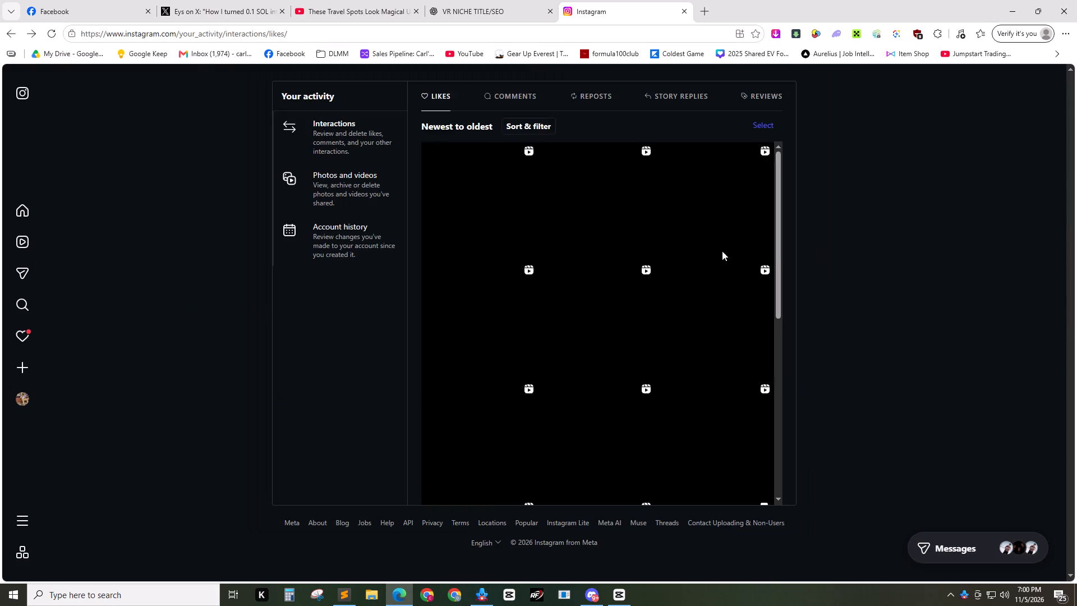
pyautogui.click(724, 211)
pyautogui.click(191, 37)
pyautogui.hotkey('ctrl', 'c')
pyautogui.click(8, 28)
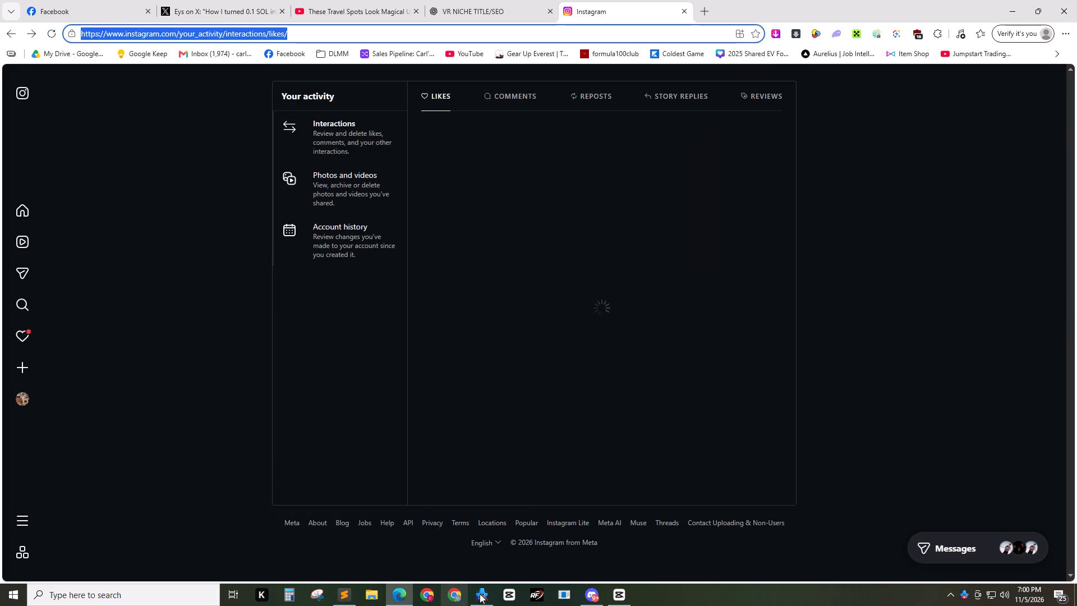
pyautogui.click(484, 594)
pyautogui.hotkey('ctrl', 'v')
pyautogui.press('Return')
# Add the link of the liked Instagram reel showing two people picnicking in the cave to Arroxy's URL list.
pyautogui.click(157, 330)
pyautogui.click(578, 198)
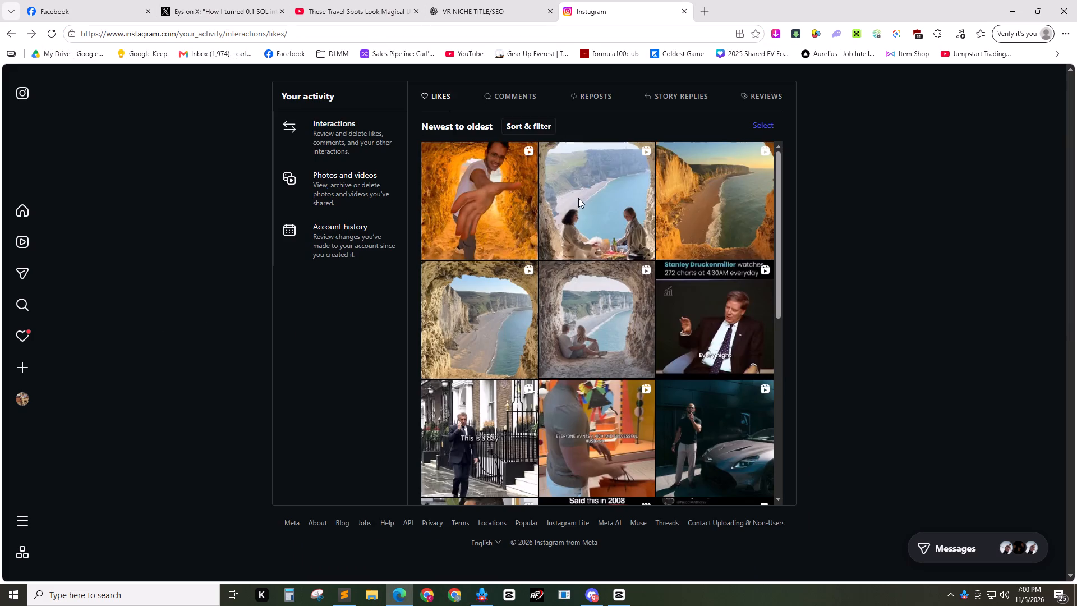
pyautogui.click(166, 34)
pyautogui.hotkey('ctrl', 'c')
pyautogui.click(12, 33)
pyautogui.click(481, 594)
pyautogui.hotkey('ctrl', 'v')
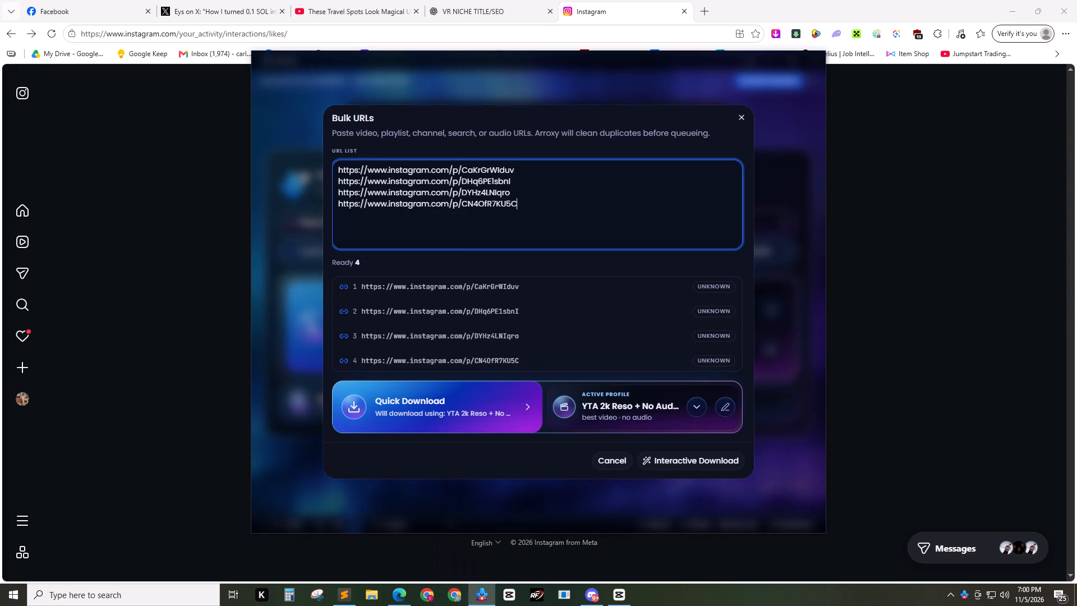
pyautogui.press('Return')
# Add the link of the liked Instagram reel showing the man reaching toward the camera in the orange cave to Arroxy's URL list.
pyautogui.click(177, 299)
pyautogui.click(478, 205)
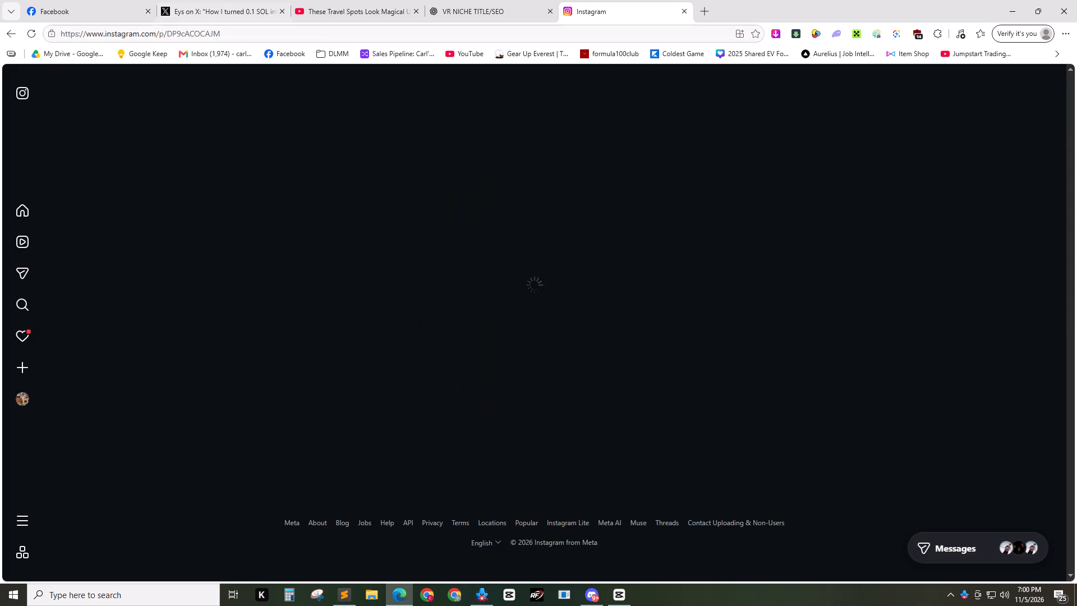
pyautogui.click(186, 34)
pyautogui.hotkey('ctrl', 'c')
pyautogui.click(10, 39)
pyautogui.click(483, 592)
pyautogui.hotkey('ctrl', 'v')
# Start a Quick Download of the listed Instagram links with the YTA 2k Reso + No Audio profile.
pyautogui.click(476, 426)
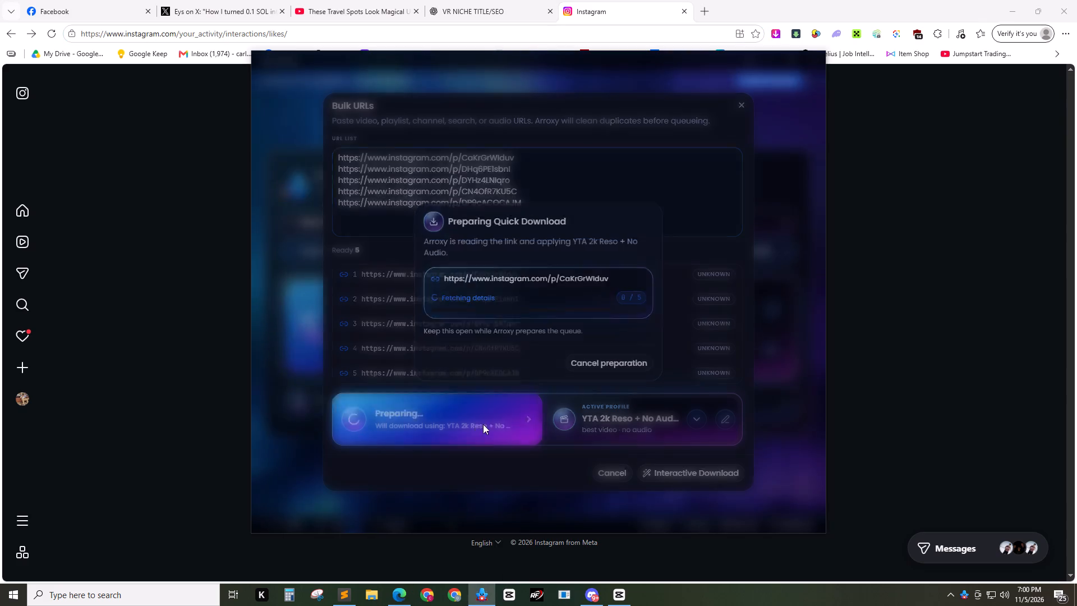
# Unlike the five cliff and cave reels in the Instagram likes list, whose links were added to Arroxy.
pyautogui.click(894, 306)
pyautogui.click(755, 127)
pyautogui.click(483, 183)
pyautogui.click(587, 192)
pyautogui.click(724, 202)
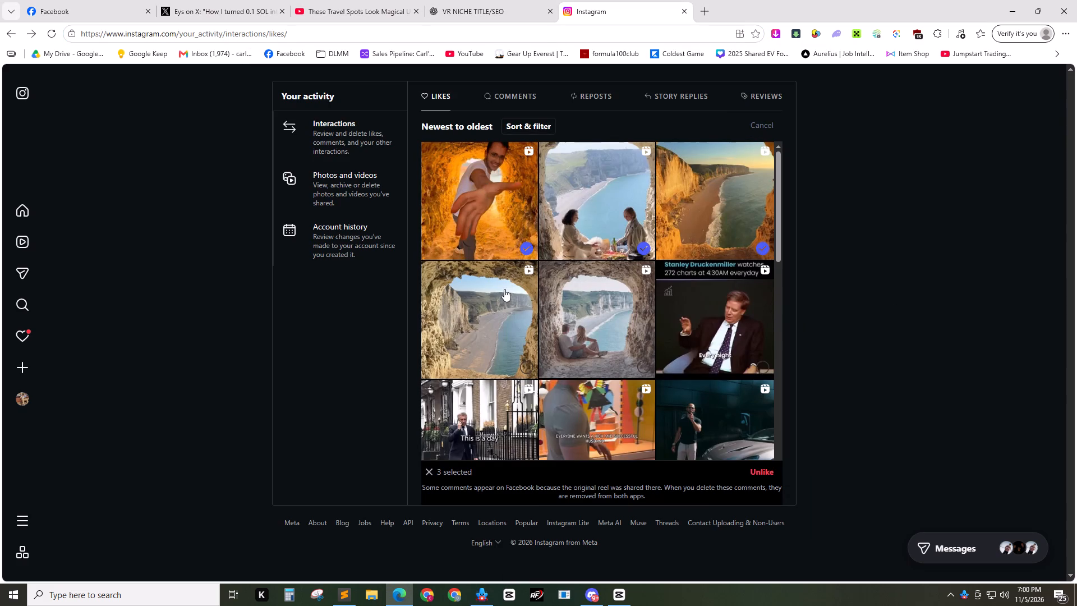
pyautogui.click(504, 289)
pyautogui.click(603, 301)
pyautogui.click(761, 474)
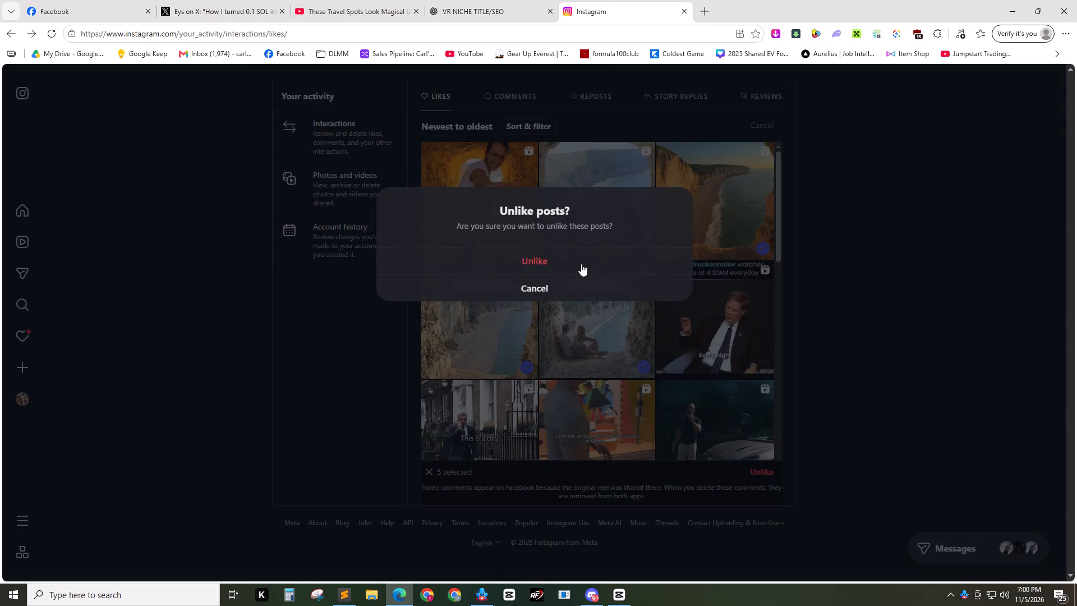
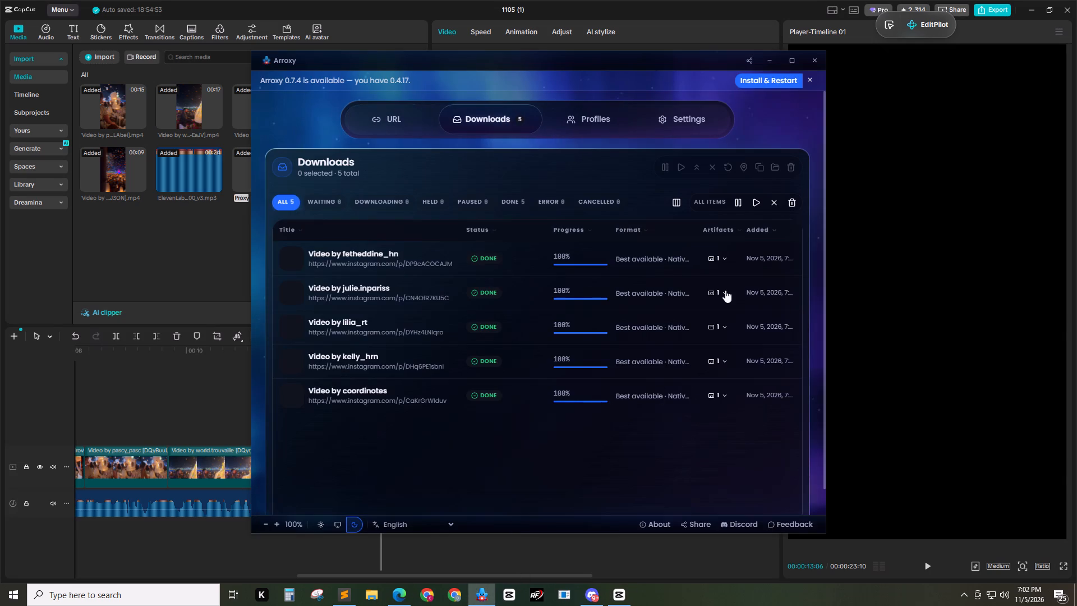
# Clear all items from the Arroxy downloads list and close Arroxy.
pyautogui.click(791, 201)
pyautogui.click(813, 53)
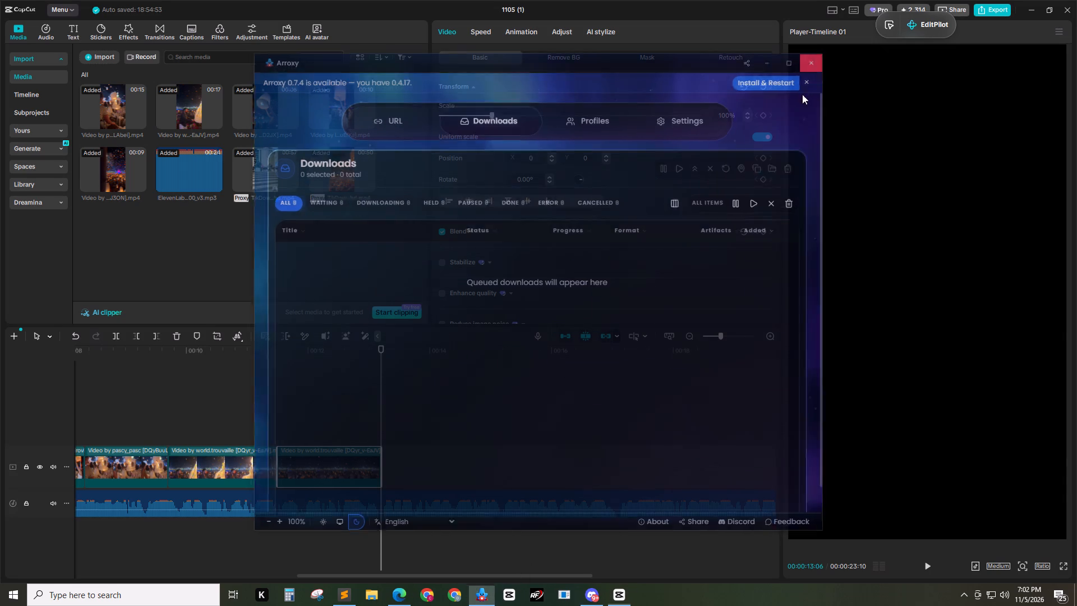
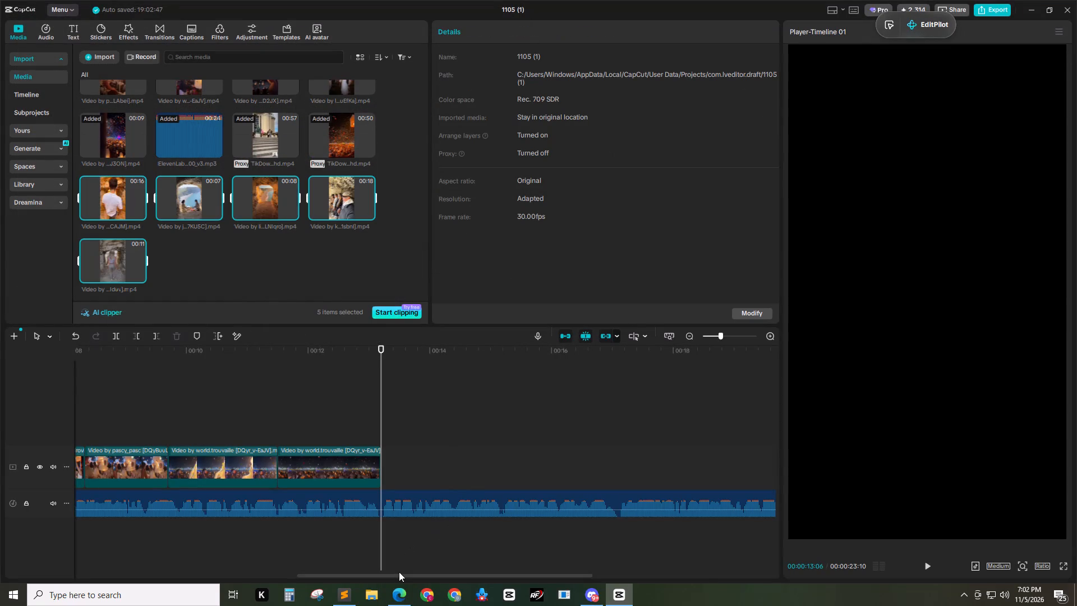
# Add the 18-second clip of people by the rock wall to the end of the main video track at 13:06.
pyautogui.moveTo(399, 575); pyautogui.dragTo(418, 575)
pyautogui.moveTo(347, 204); pyautogui.dragTo(357, 291)
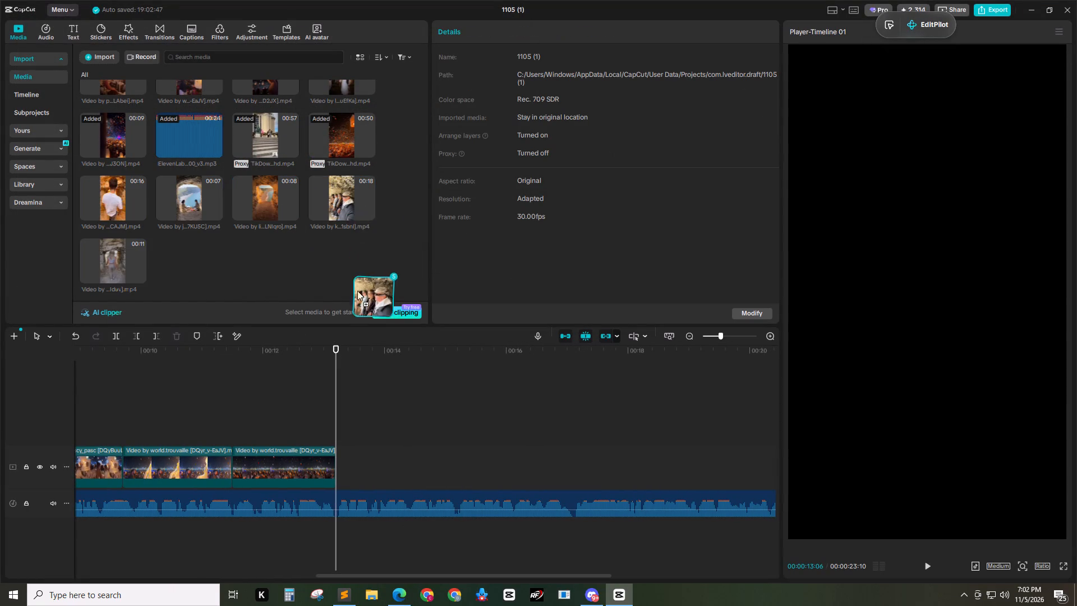
pyautogui.moveTo(357, 291); pyautogui.dragTo(334, 244)
pyautogui.moveTo(334, 197); pyautogui.dragTo(351, 469)
# Preview the new rock-wall clip and trim 18 frames off its start, making it 16:17 long.
pyautogui.press('space')
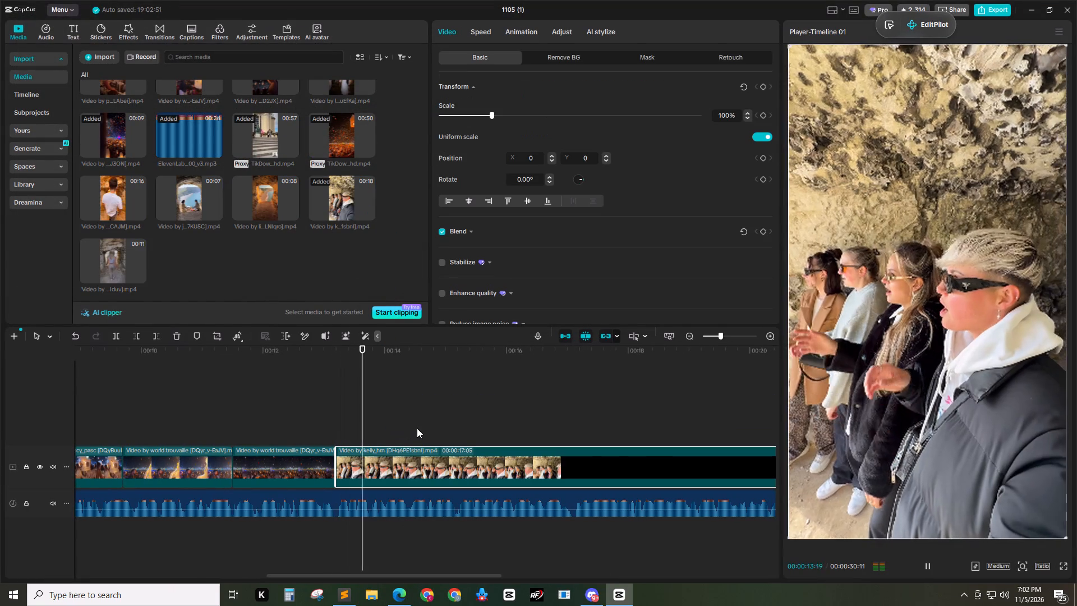
pyautogui.press('space')
pyautogui.moveTo(398, 346); pyautogui.dragTo(336, 353)
pyautogui.press('space')
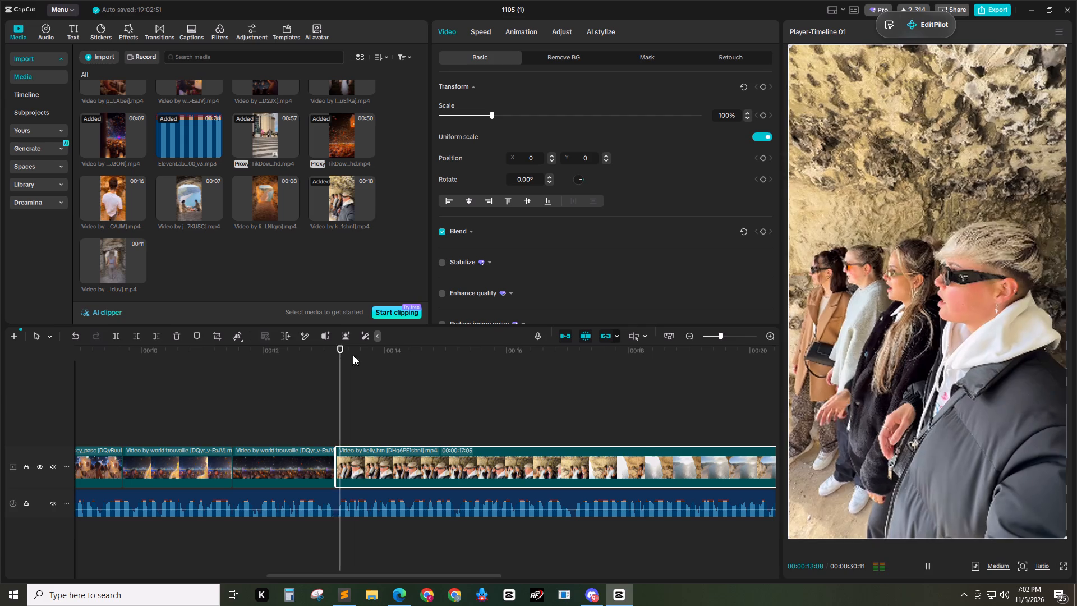
pyautogui.press('space')
pyautogui.moveTo(403, 351); pyautogui.dragTo(346, 351)
pyautogui.press('space')
pyautogui.press('space')
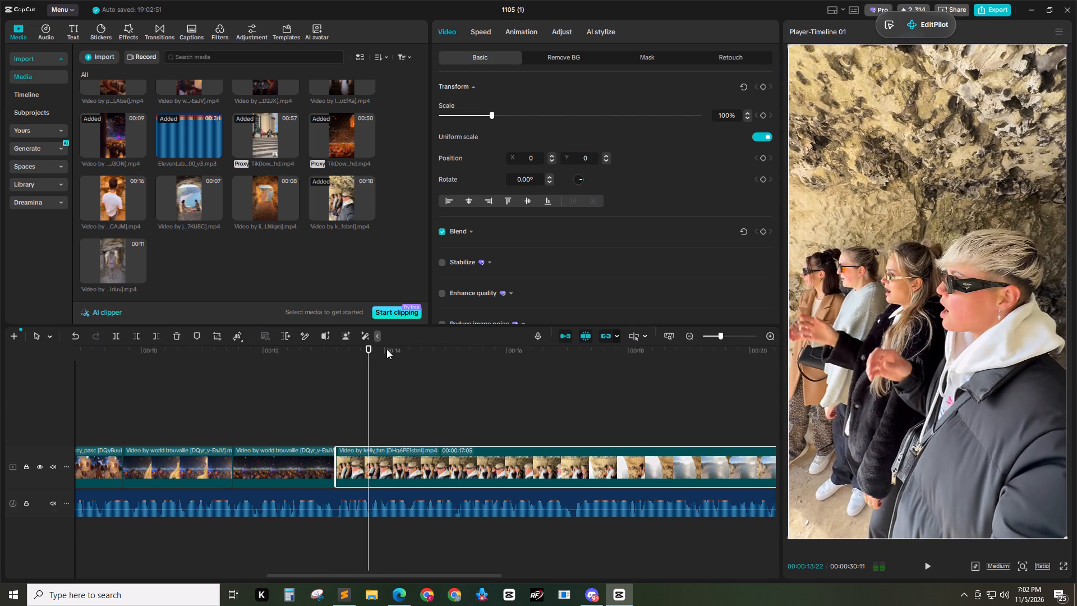
pyautogui.click(373, 339)
pyautogui.moveTo(369, 347); pyautogui.dragTo(376, 354)
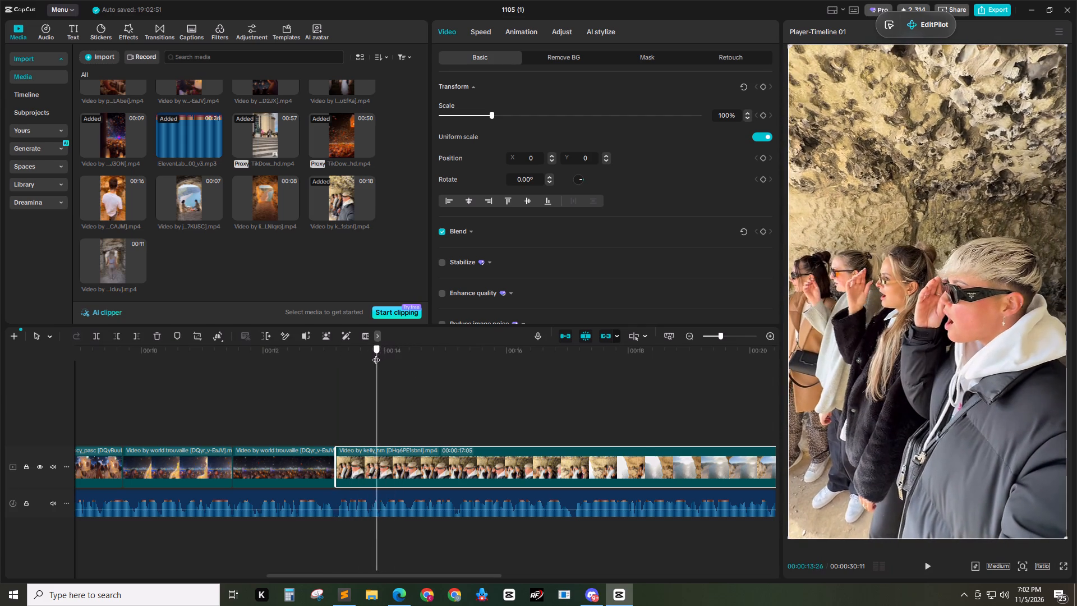
pyautogui.moveTo(376, 354); pyautogui.dragTo(373, 355)
pyautogui.press('q')
# Replay the trimmed rock-wall clip against the voice-over and examine closely around 13:26 for a suitable cut point.
pyautogui.press('space')
pyautogui.press('space')
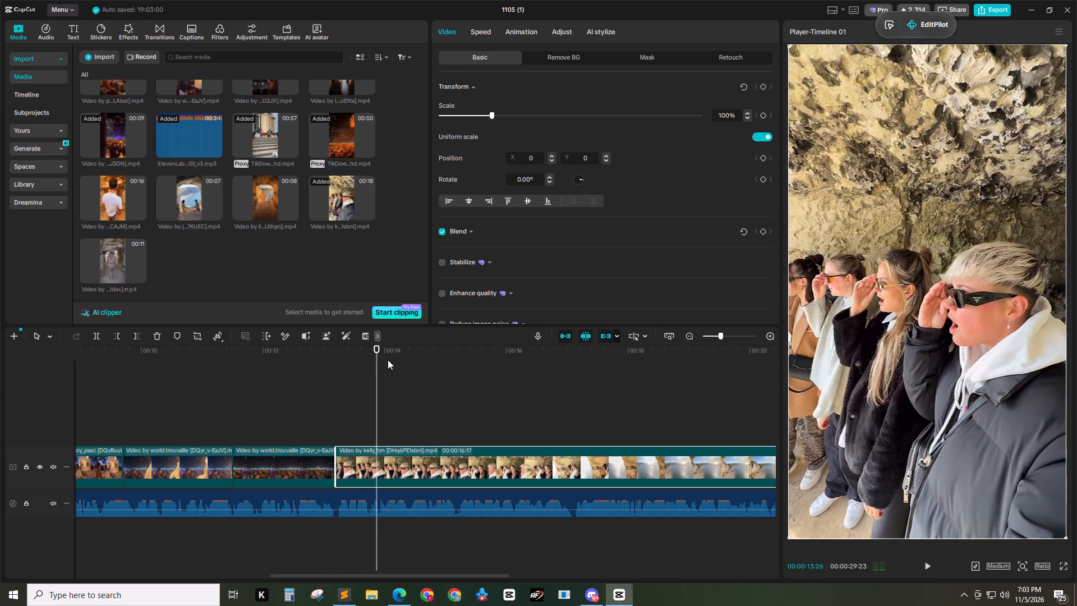
pyautogui.moveTo(378, 356); pyautogui.dragTo(347, 358)
pyautogui.press('space')
pyautogui.press('space')
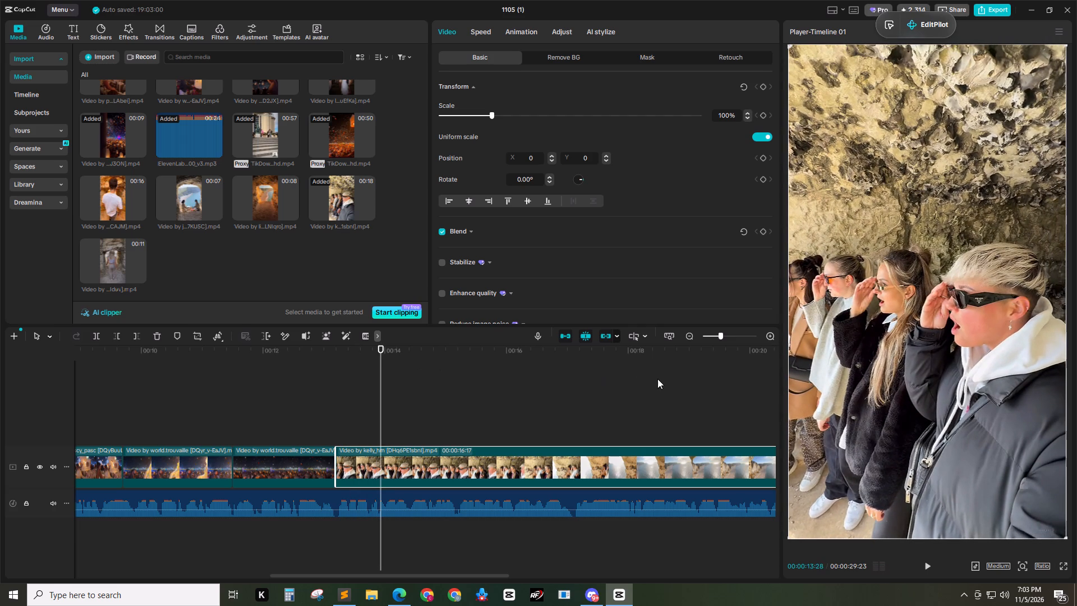
pyautogui.moveTo(547, 356); pyautogui.dragTo(475, 360)
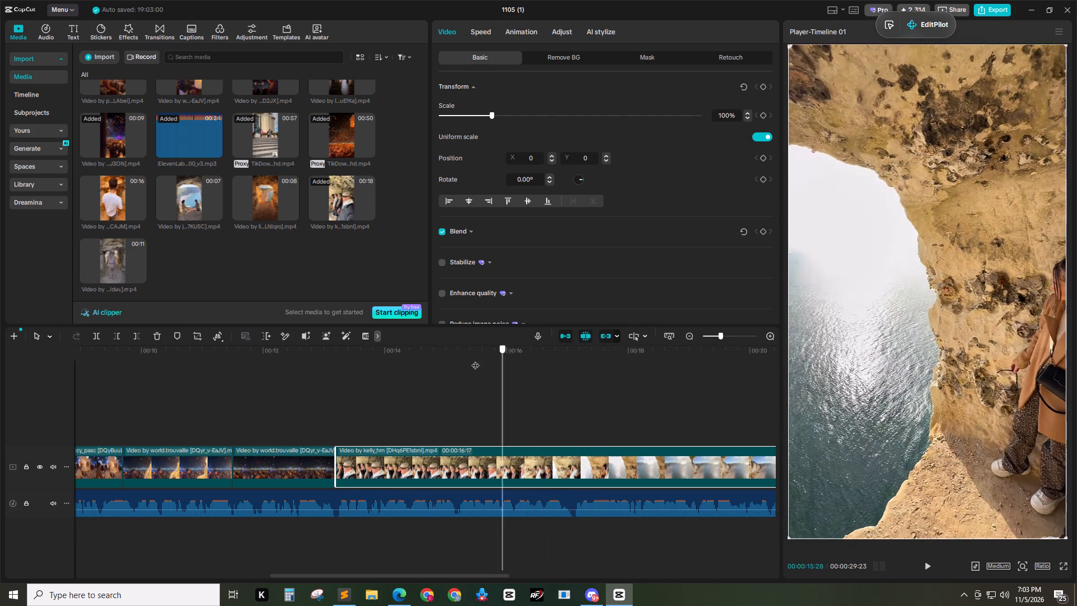
pyautogui.moveTo(475, 360); pyautogui.dragTo(333, 372)
pyautogui.press('space')
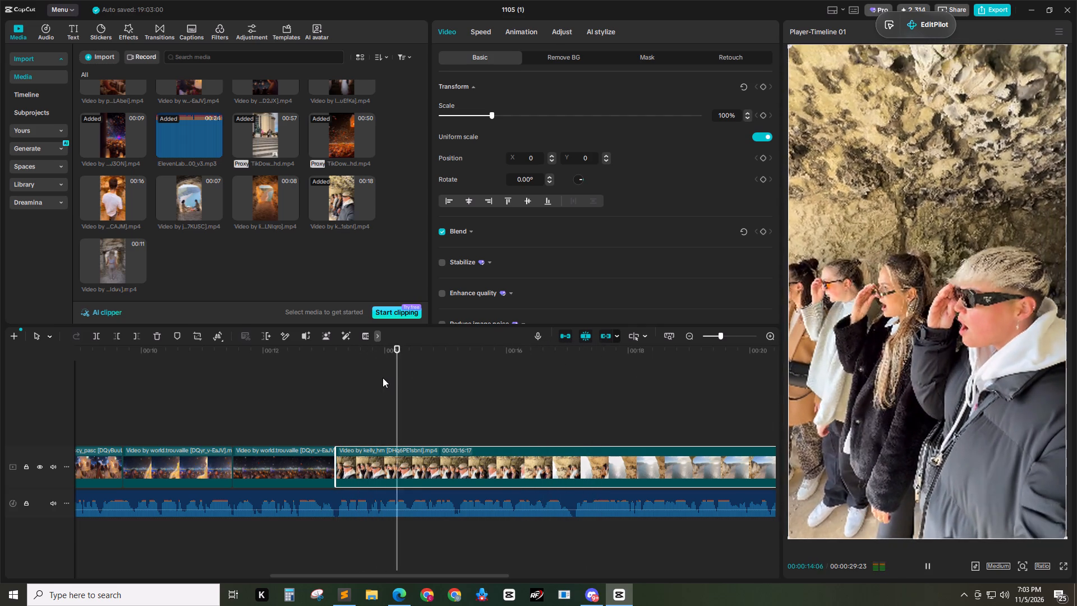
pyautogui.press('space')
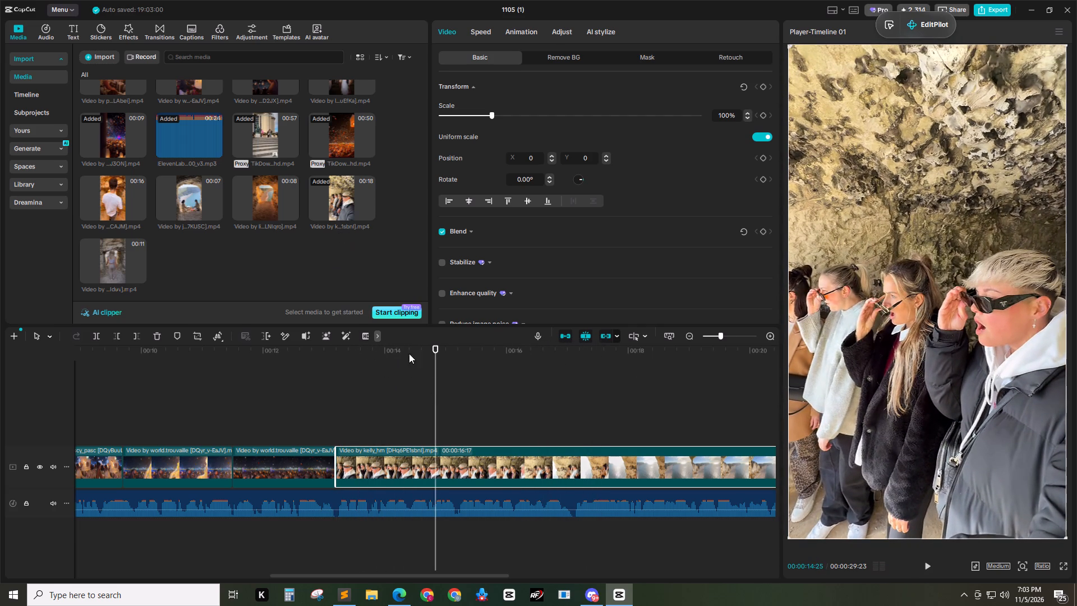
pyautogui.moveTo(409, 353); pyautogui.dragTo(337, 353)
pyautogui.press('space')
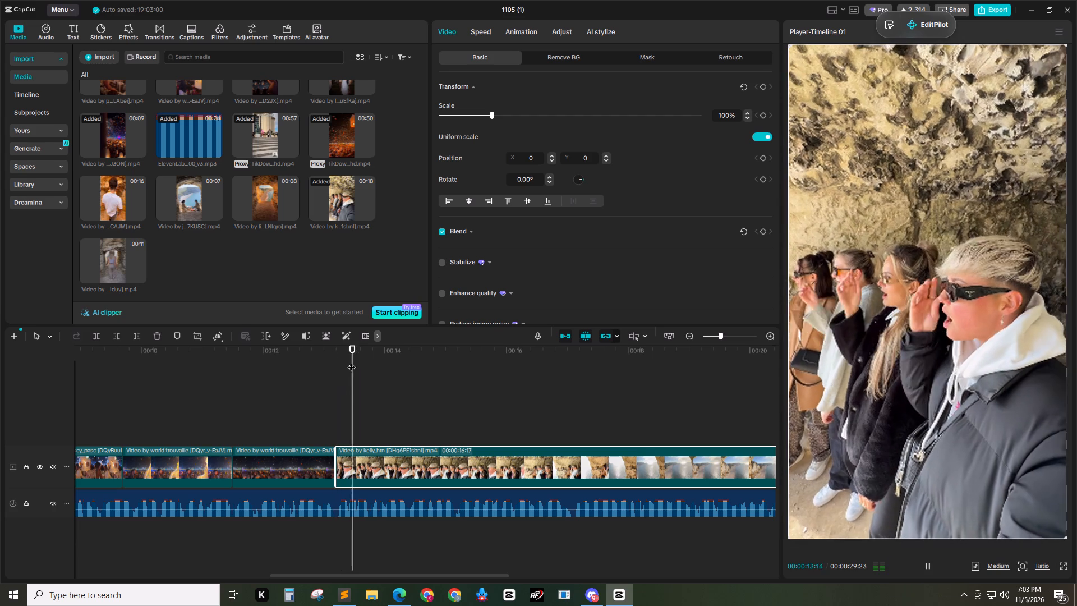
pyautogui.press('space')
pyautogui.click(388, 376)
pyautogui.moveTo(390, 355); pyautogui.dragTo(335, 358)
pyautogui.press('space')
pyautogui.press('space')
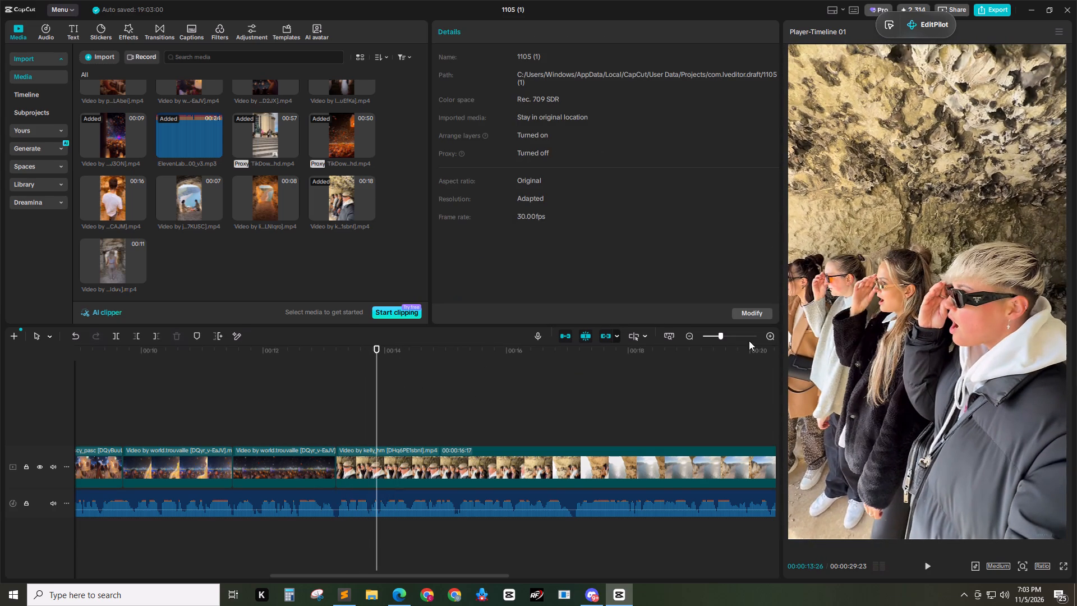
pyautogui.click(766, 332)
pyautogui.click(376, 349)
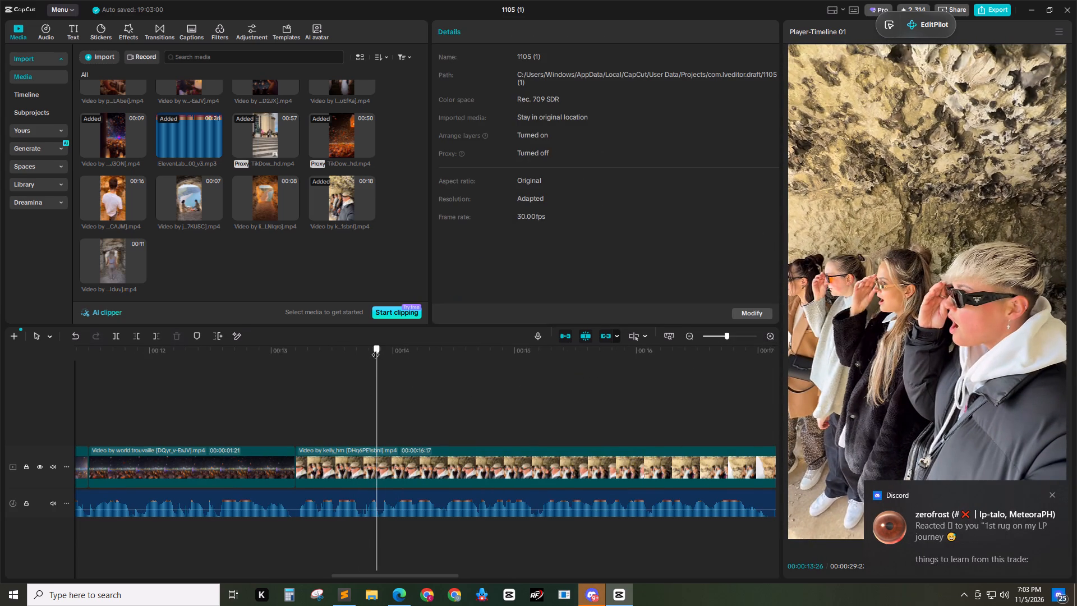
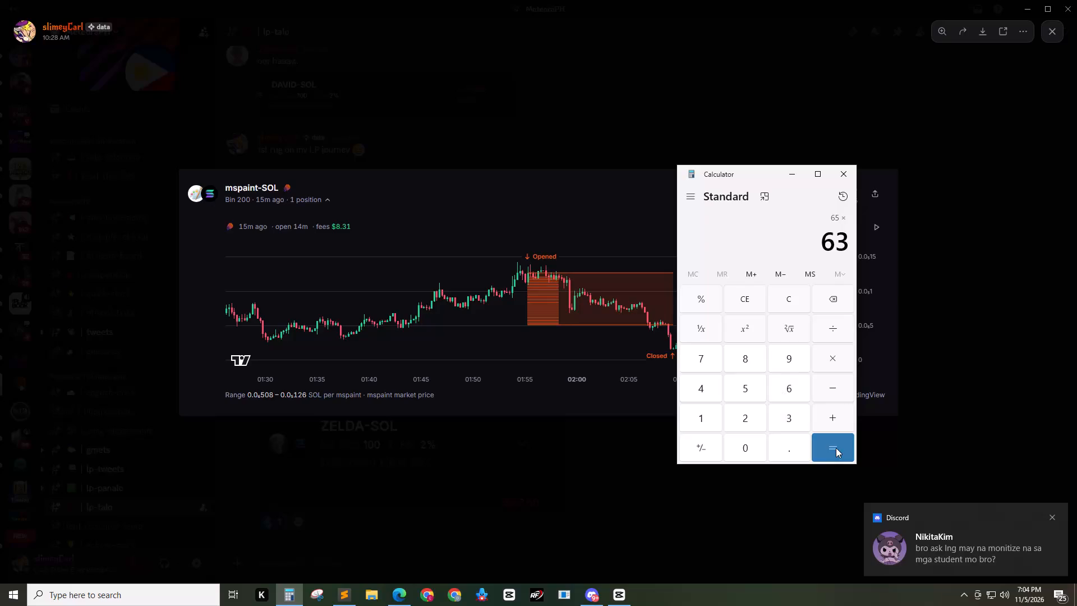
# Clear the pending 65 × 63 multiplication in Calculator.
pyautogui.click(760, 296)
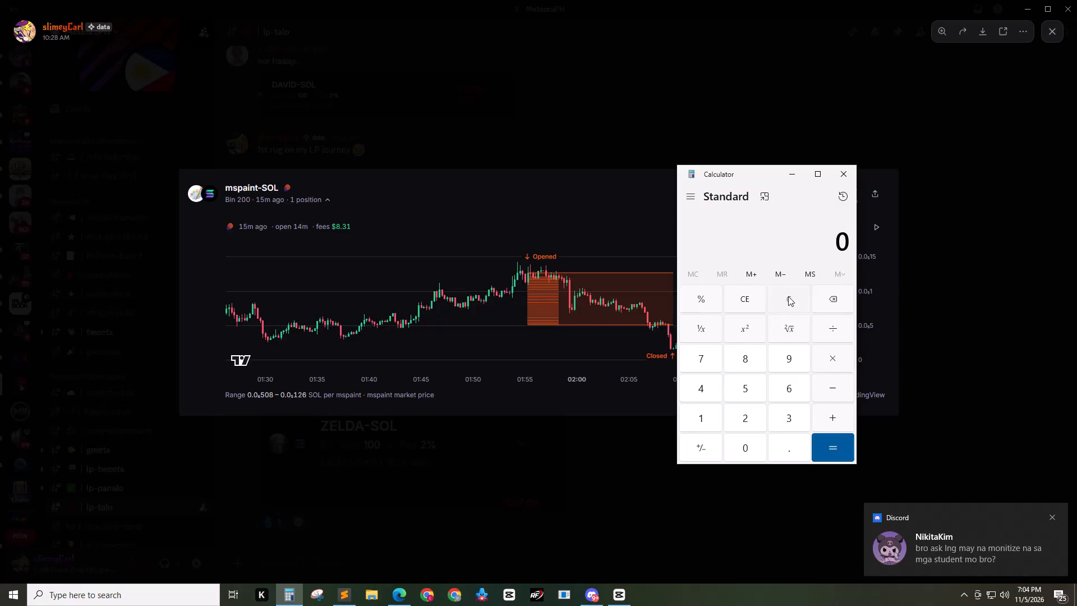
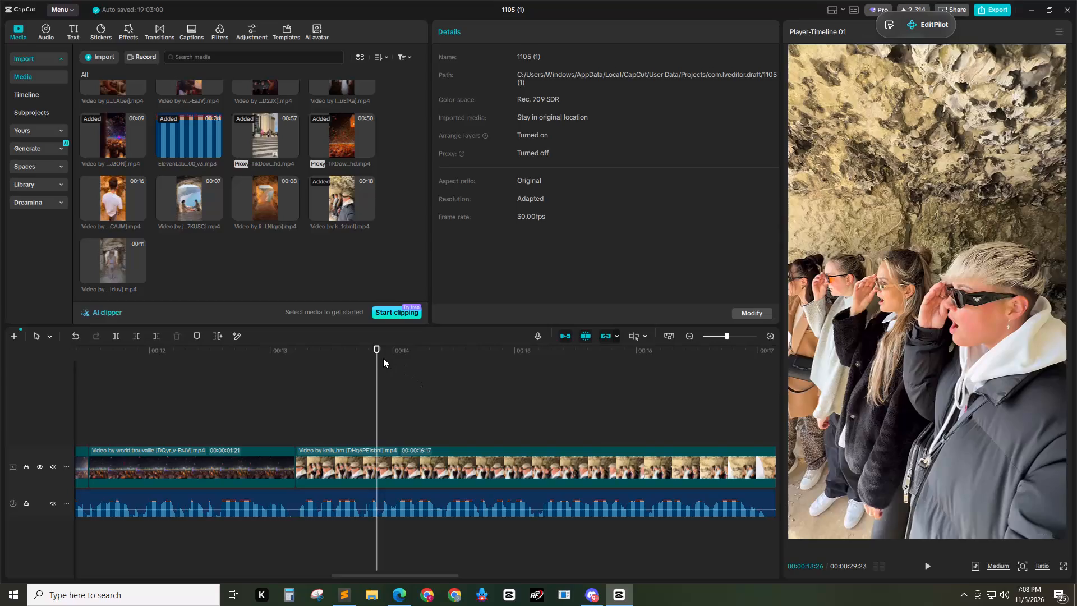
pyautogui.moveTo(380, 357); pyautogui.dragTo(342, 358)
pyautogui.press('space')
pyautogui.press('space')
pyautogui.moveTo(394, 356); pyautogui.dragTo(381, 356)
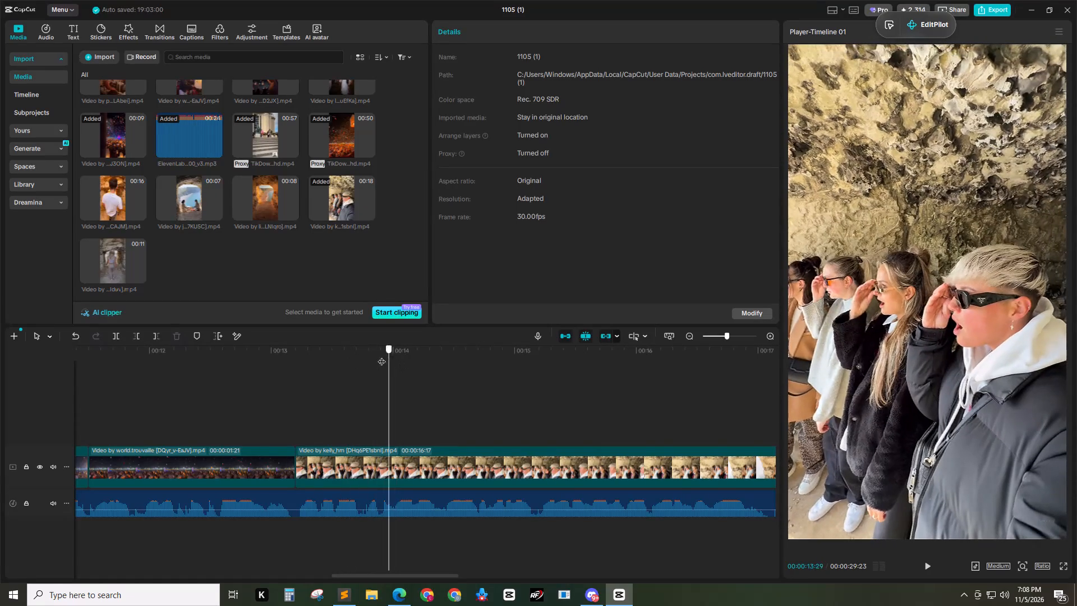
pyautogui.moveTo(381, 356); pyautogui.dragTo(261, 360)
pyautogui.press('space')
pyautogui.press('space')
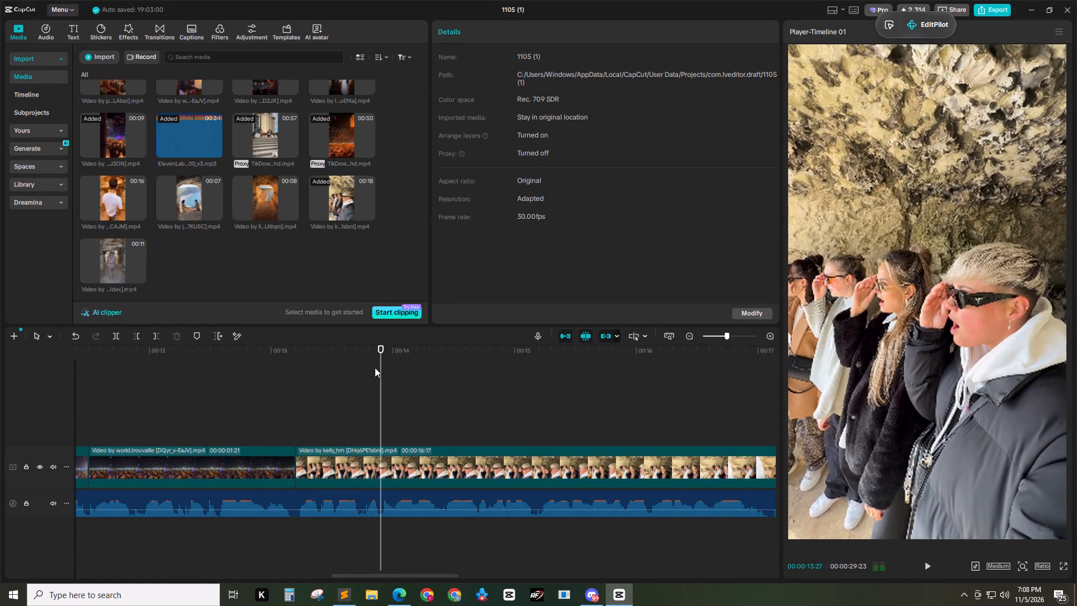
pyautogui.moveTo(380, 358); pyautogui.dragTo(366, 359)
pyautogui.press('space')
pyautogui.moveTo(384, 357); pyautogui.dragTo(593, 359)
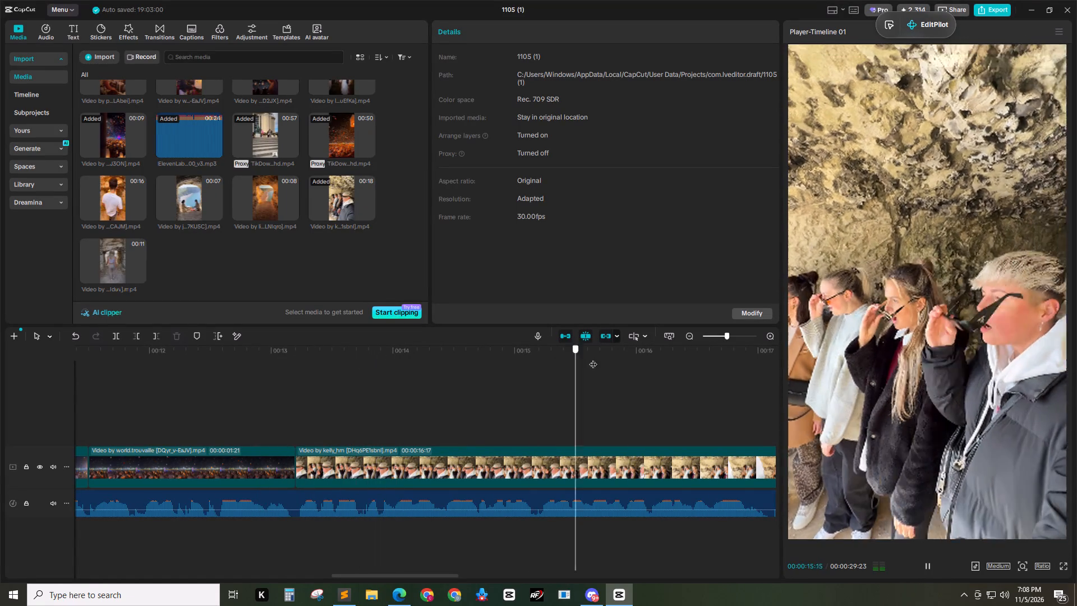
pyautogui.moveTo(593, 359); pyautogui.dragTo(622, 359)
pyautogui.doubleClick(689, 339)
pyautogui.moveTo(592, 358); pyautogui.dragTo(616, 368)
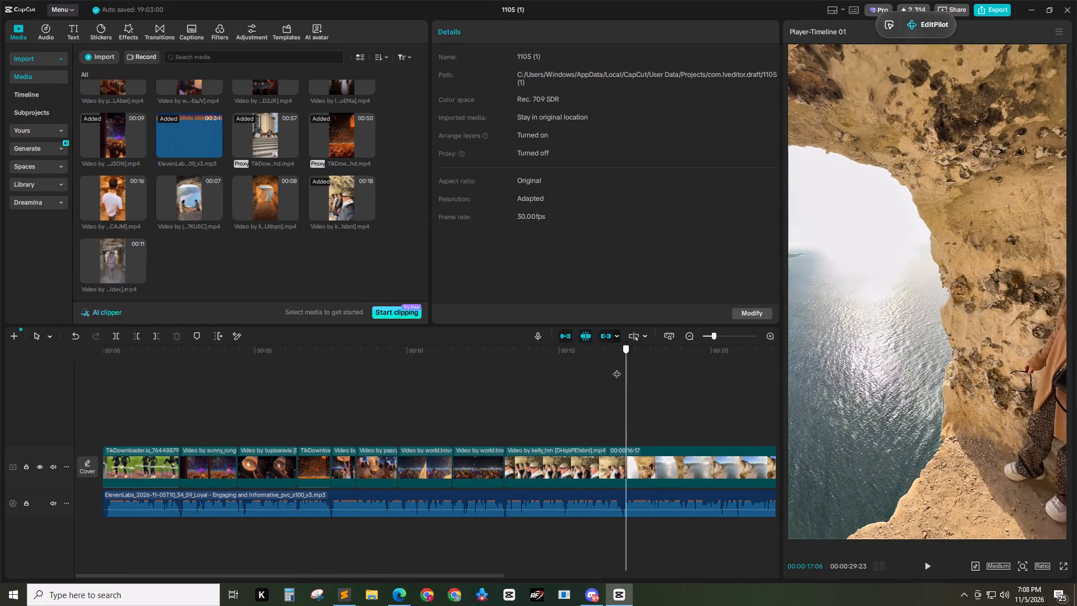
pyautogui.moveTo(616, 368); pyautogui.dragTo(598, 369)
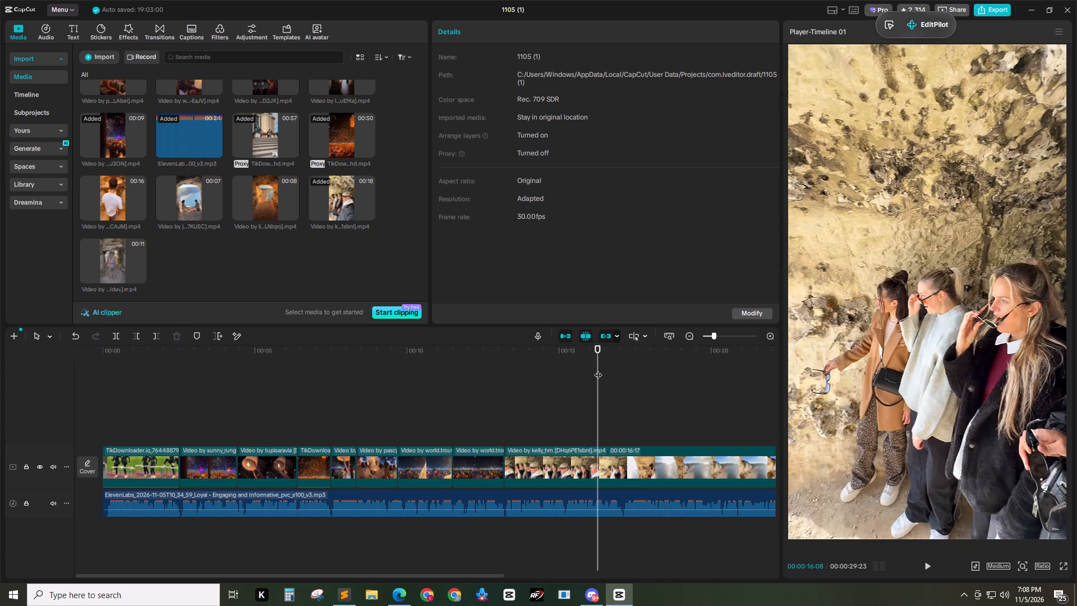
pyautogui.write('q')
# Play back the transition into the trimmed kelly_hm clip against the voice-over, up to about 00:00:17:02.
pyautogui.press('space')
pyautogui.press('space')
pyautogui.click(496, 423)
pyautogui.click(504, 355)
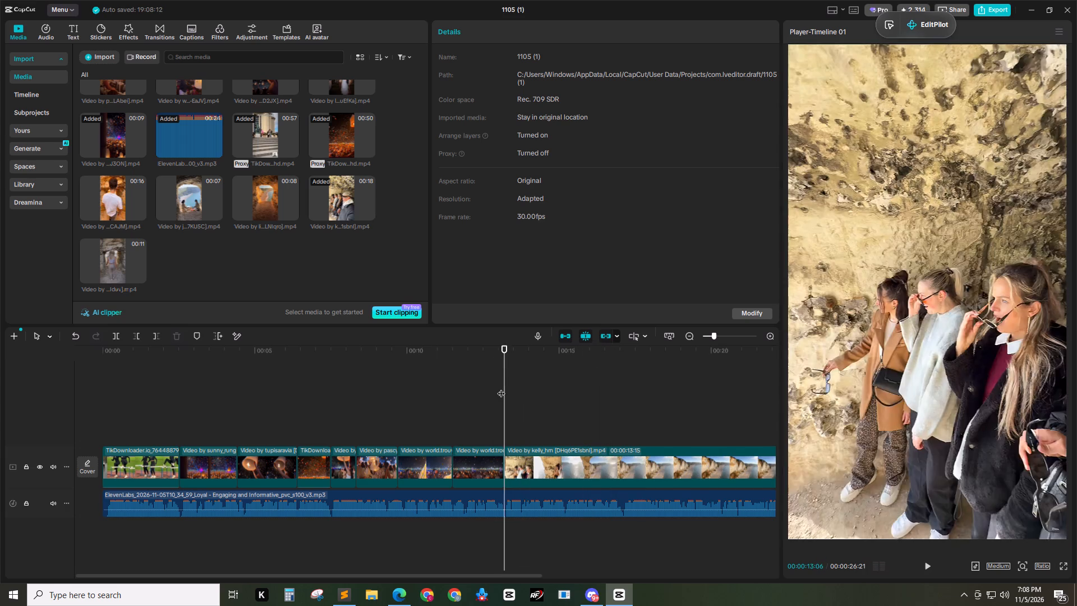
pyautogui.click(486, 348)
pyautogui.moveTo(353, 577); pyautogui.dragTo(432, 574)
pyautogui.press('space')
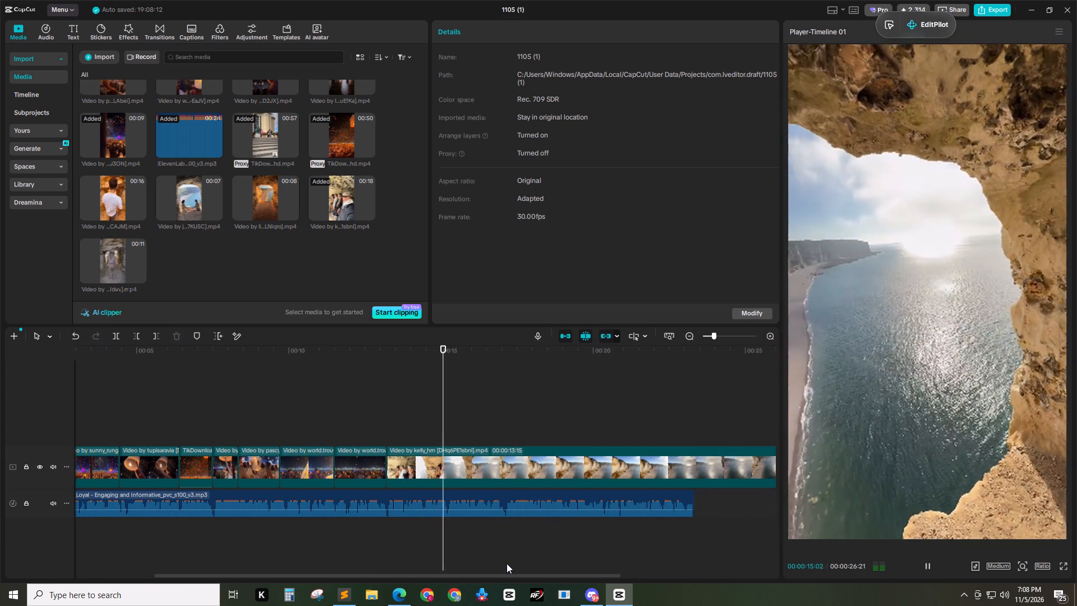
pyautogui.press('space')
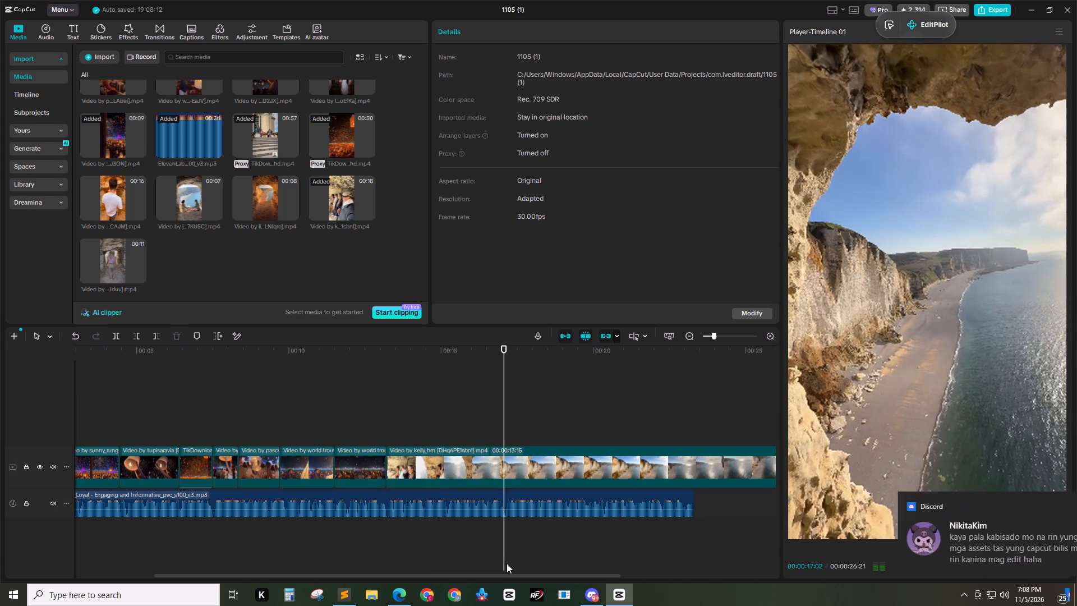
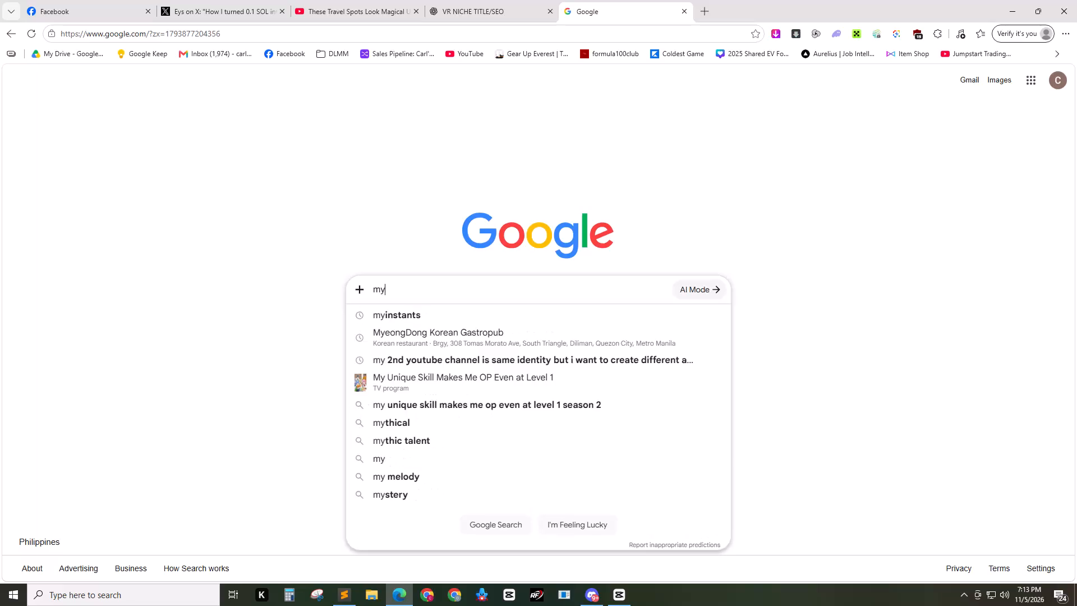
# Search Google for myinstants, open the Myinstants site and copy its web address.
pyautogui.write('ins')
pyautogui.click(442, 312)
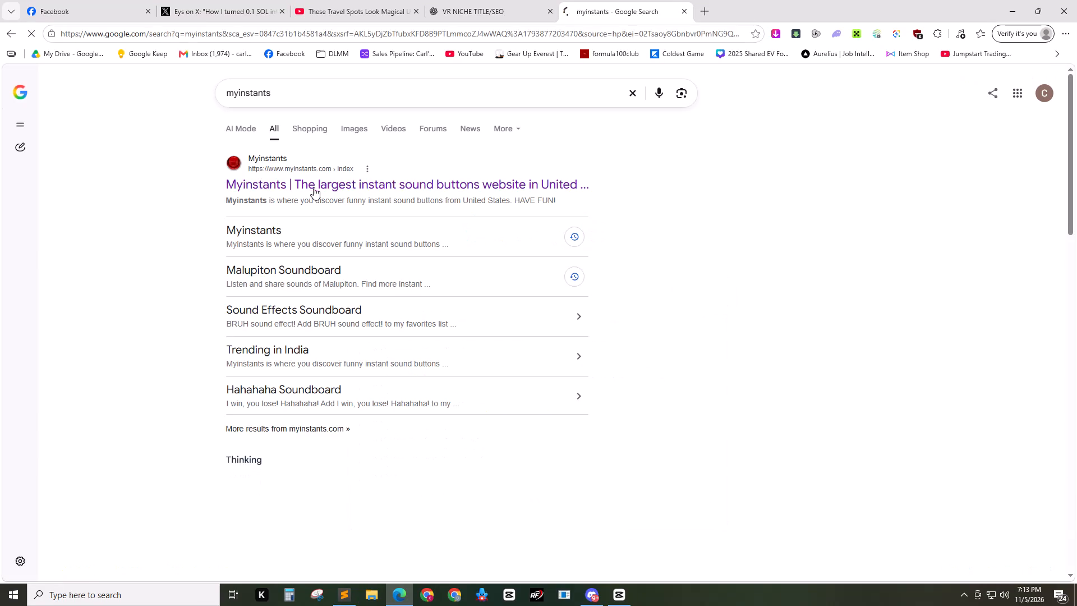
pyautogui.click(314, 187)
pyautogui.click(594, 0)
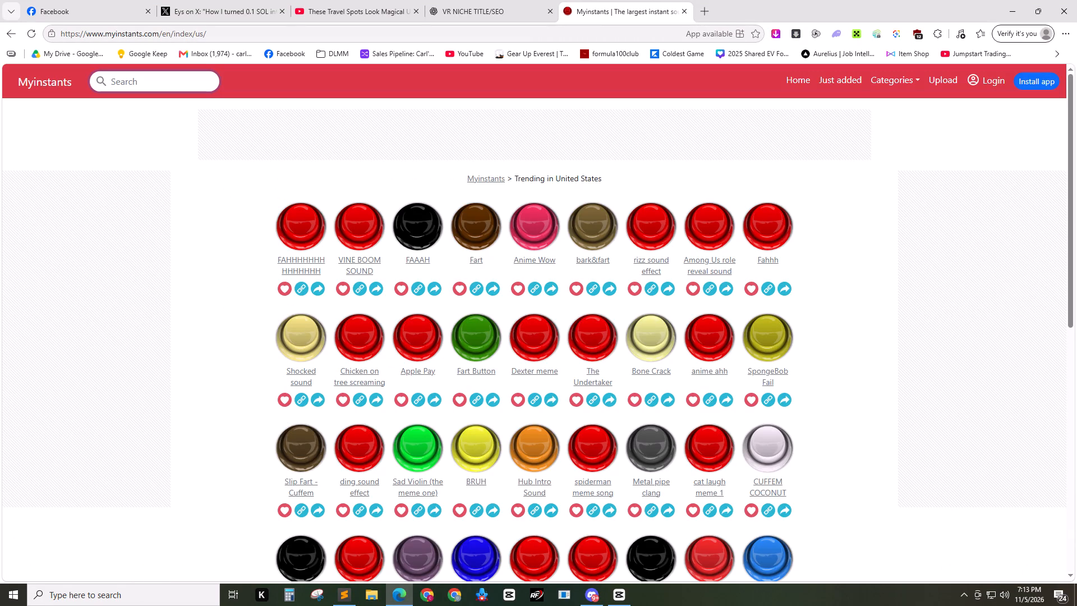
pyautogui.click(581, 35)
pyautogui.hotkey('ctrl', 'c')
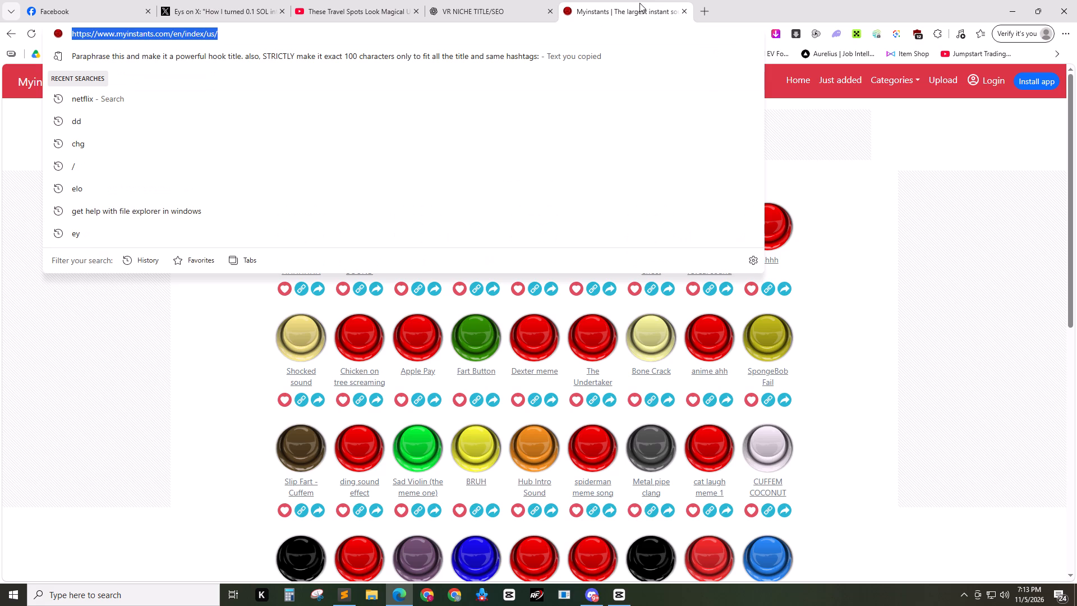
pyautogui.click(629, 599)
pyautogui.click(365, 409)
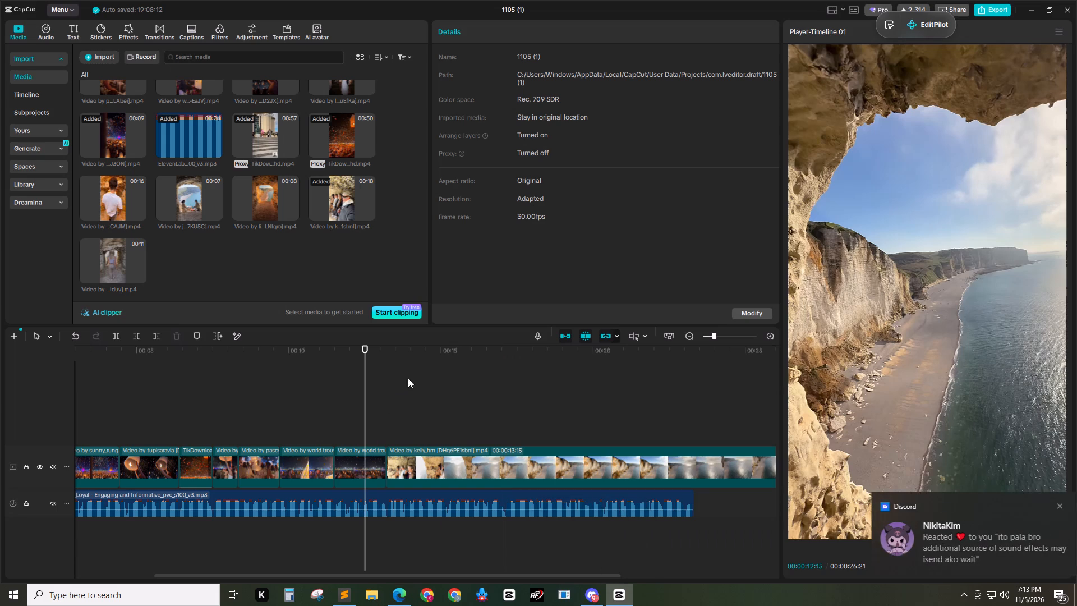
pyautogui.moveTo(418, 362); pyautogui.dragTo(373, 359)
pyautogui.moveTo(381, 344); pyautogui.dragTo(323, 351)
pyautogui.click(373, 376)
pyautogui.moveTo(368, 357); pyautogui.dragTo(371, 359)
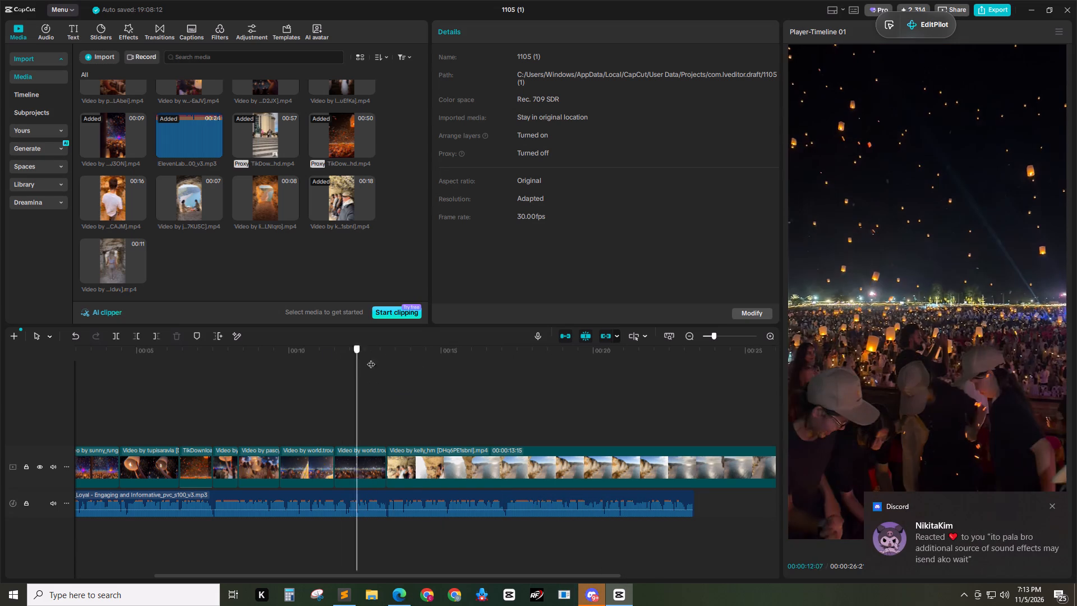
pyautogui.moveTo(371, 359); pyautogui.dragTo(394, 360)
# Switch back to the Myinstants page in Microsoft Edge.
pyautogui.click(404, 600)
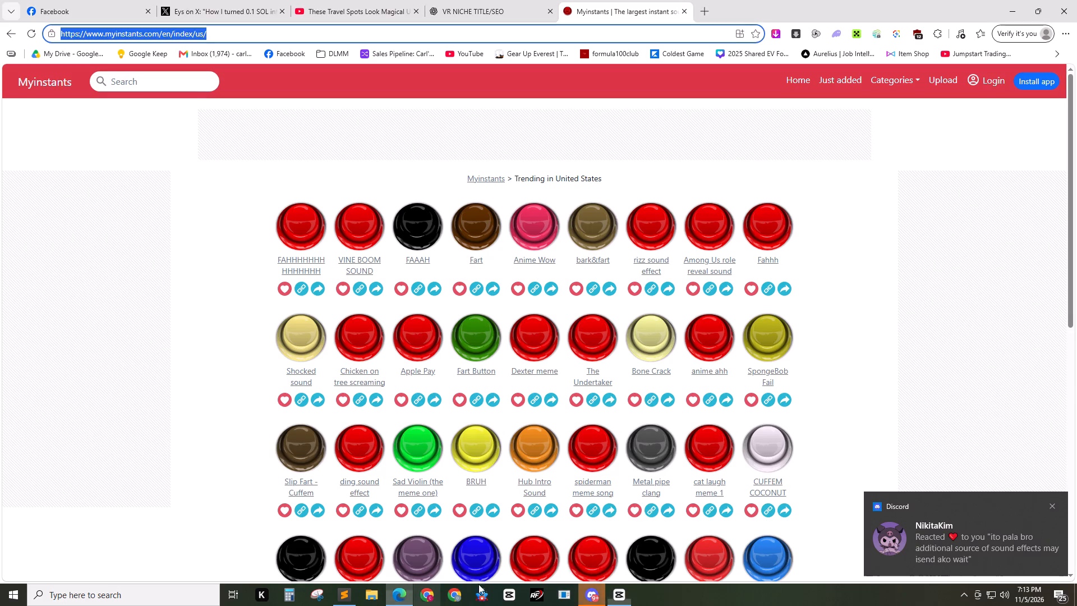
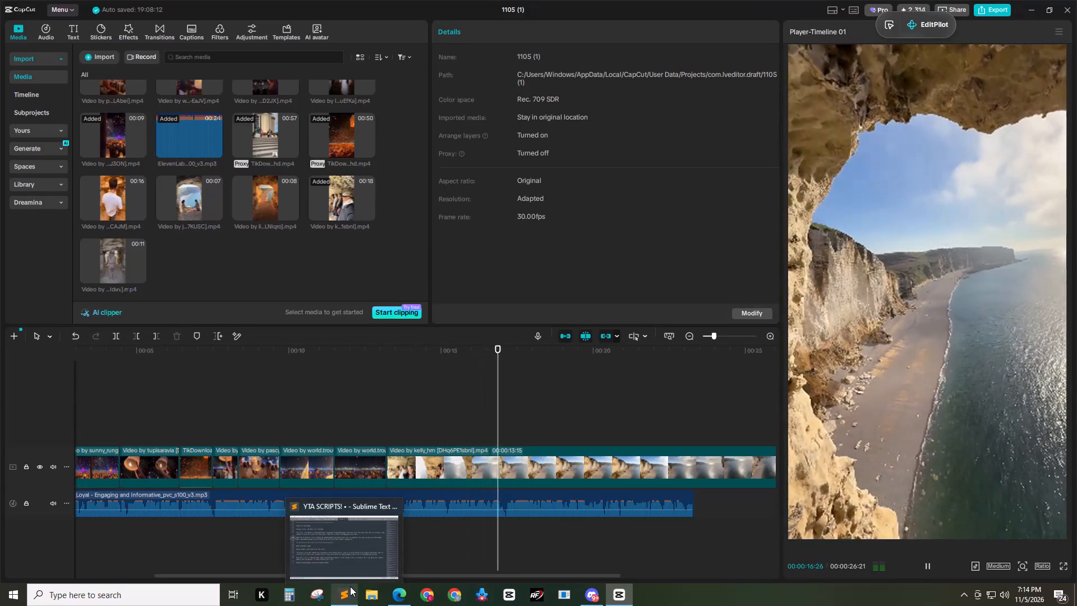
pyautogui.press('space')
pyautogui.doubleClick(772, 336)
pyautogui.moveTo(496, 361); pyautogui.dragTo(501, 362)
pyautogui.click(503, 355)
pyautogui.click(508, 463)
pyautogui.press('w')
# Add the 8-second orange cave beach clip from the media library directly after the kelly_hm clip and briefly preview it.
pyautogui.doubleClick(688, 335)
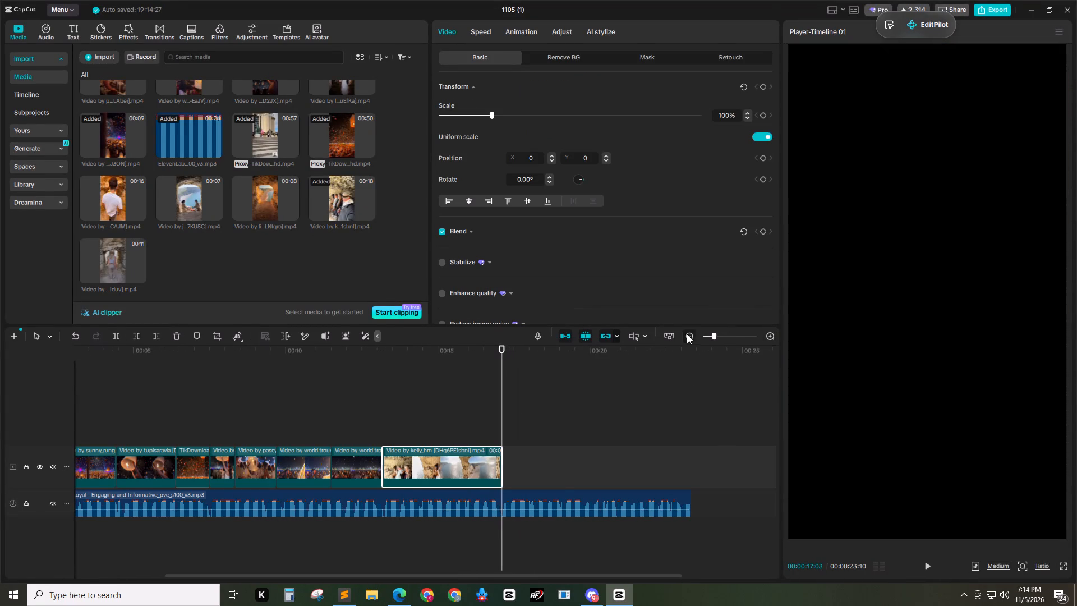
pyautogui.moveTo(269, 200); pyautogui.dragTo(525, 456)
pyautogui.press('space')
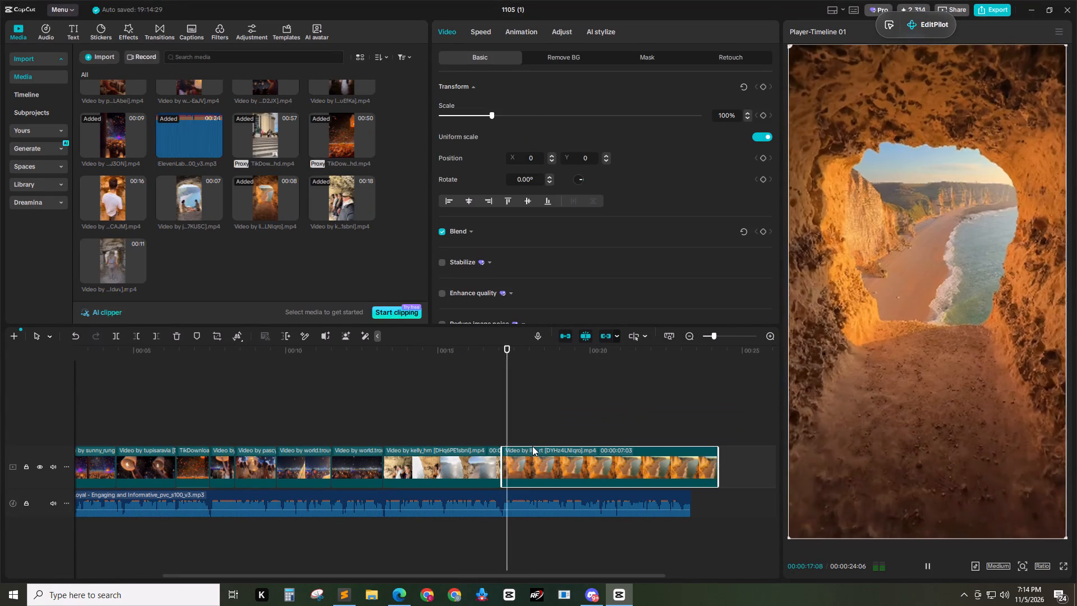
pyautogui.press('space')
# Replay the kelly_hm clip against the voice-over and trim its end at 00:00:15:06, making it 2 seconds long.
pyautogui.click(411, 349)
pyautogui.press('space')
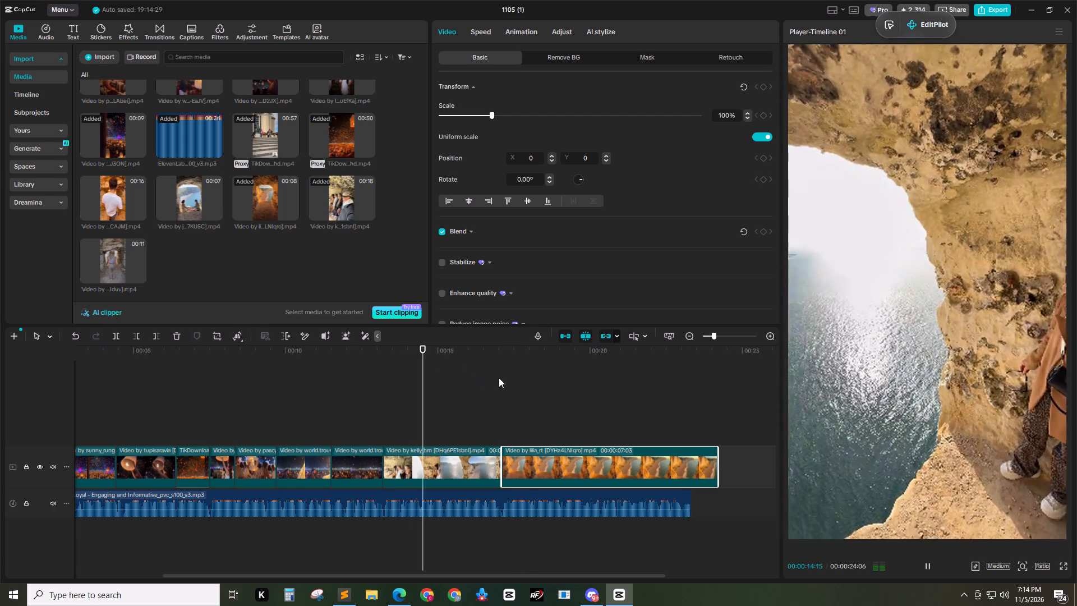
pyautogui.press('space')
pyautogui.doubleClick(775, 330)
pyautogui.moveTo(456, 356); pyautogui.dragTo(349, 356)
pyautogui.press('space')
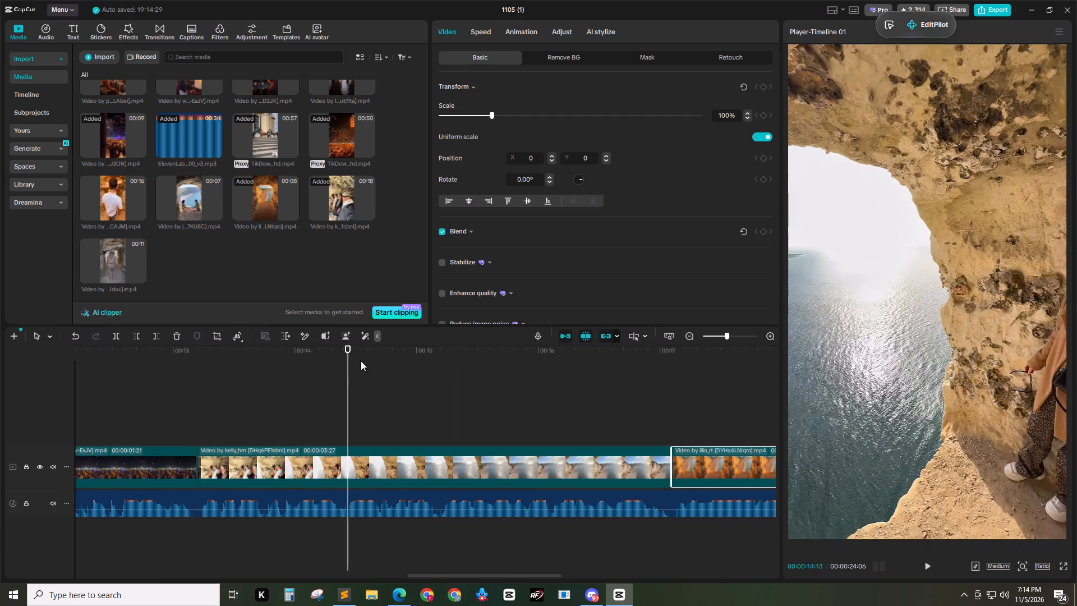
pyautogui.press('space')
pyautogui.press('space')
pyautogui.press('space')
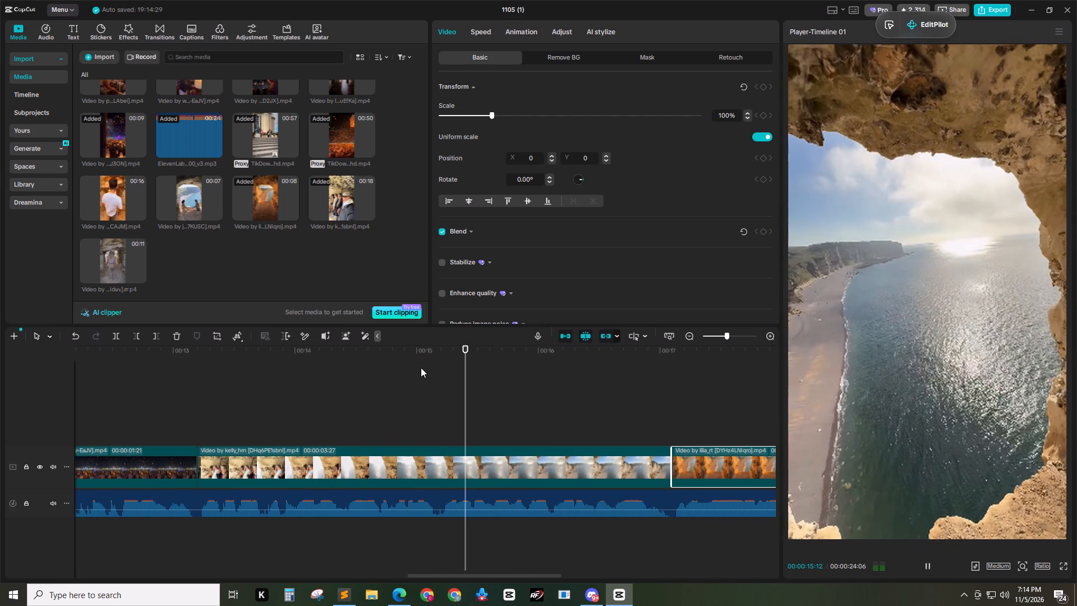
pyautogui.moveTo(463, 360); pyautogui.dragTo(441, 361)
pyautogui.click(478, 455)
pyautogui.press('w')
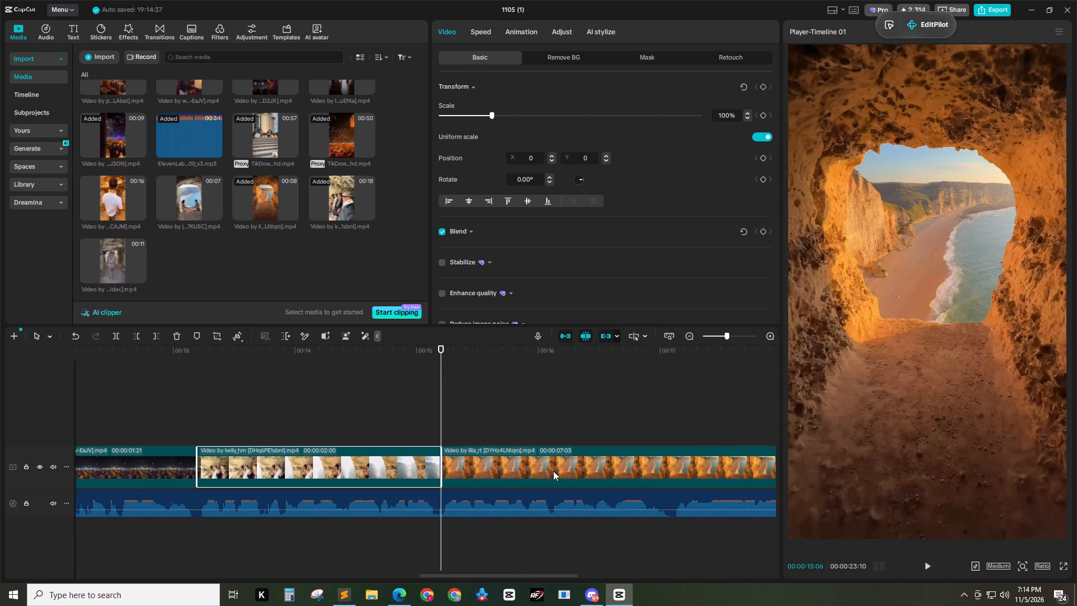
# Play through the orange cave beach clip and trim its end at 00:00:17:03, making it 00:00:01:27 long.
pyautogui.press('space')
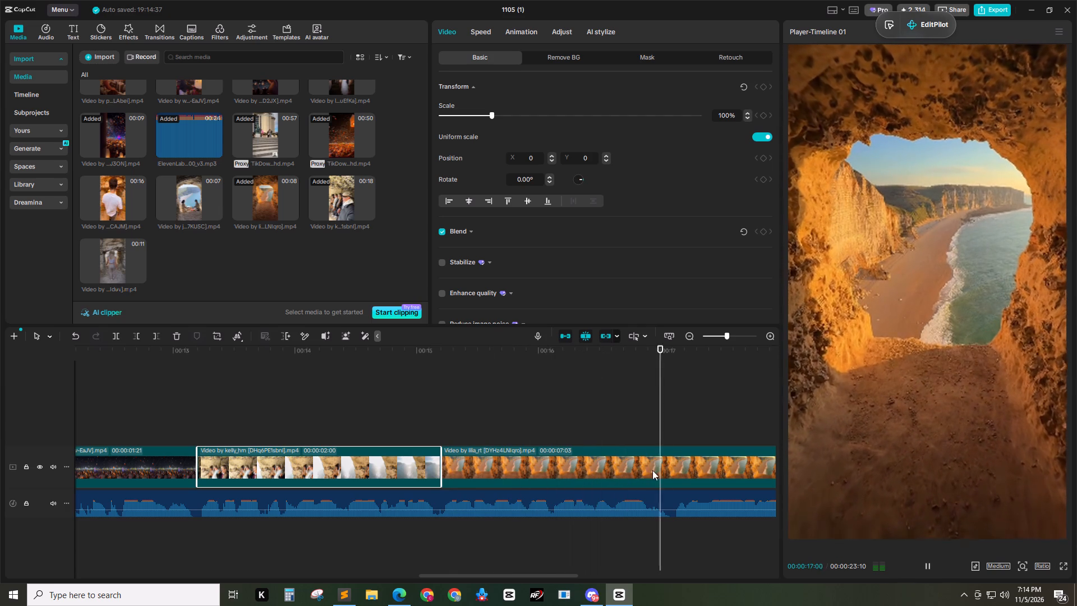
pyautogui.press('space')
pyautogui.click(669, 356)
pyautogui.click(681, 465)
pyautogui.press('w')
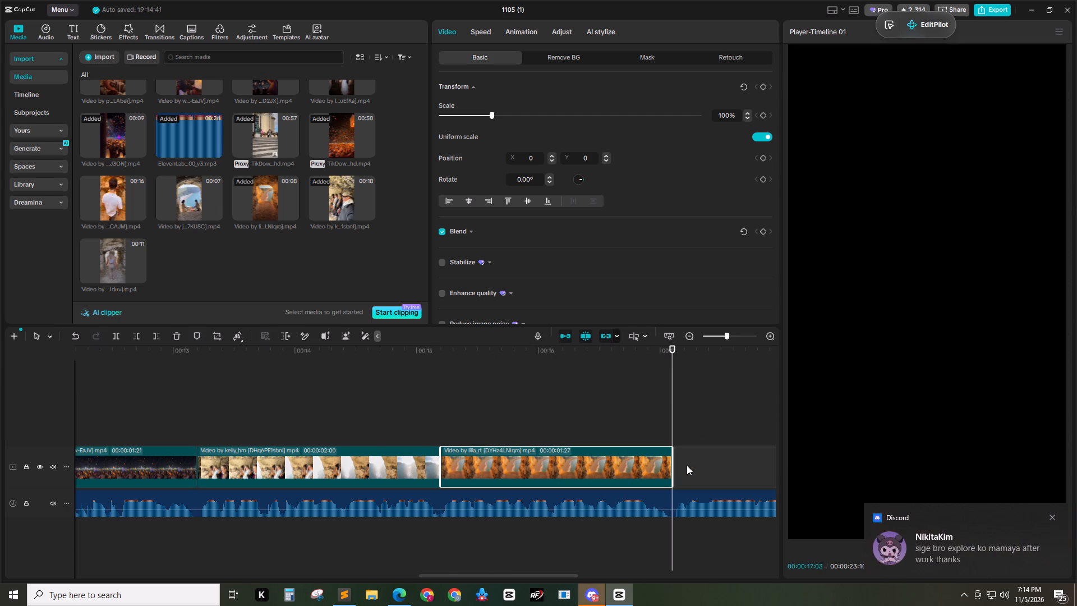
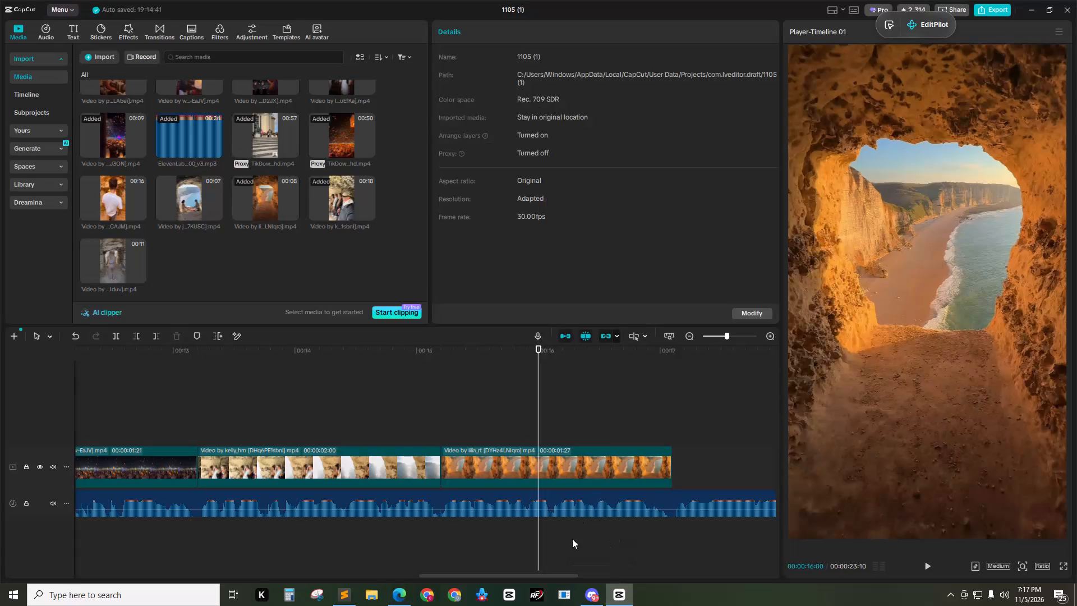
# Replay the orange cave beach clip against the voice-over through to its end.
pyautogui.moveTo(518, 574); pyautogui.dragTo(552, 576)
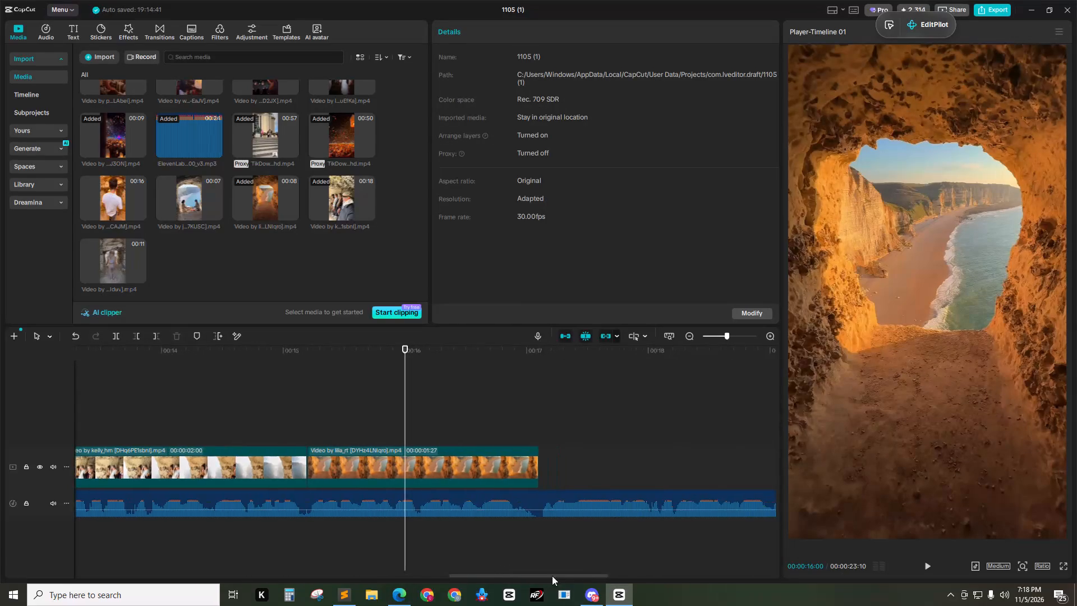
pyautogui.moveTo(552, 576); pyautogui.dragTo(568, 576)
pyautogui.moveTo(394, 353); pyautogui.dragTo(222, 353)
pyautogui.press('space')
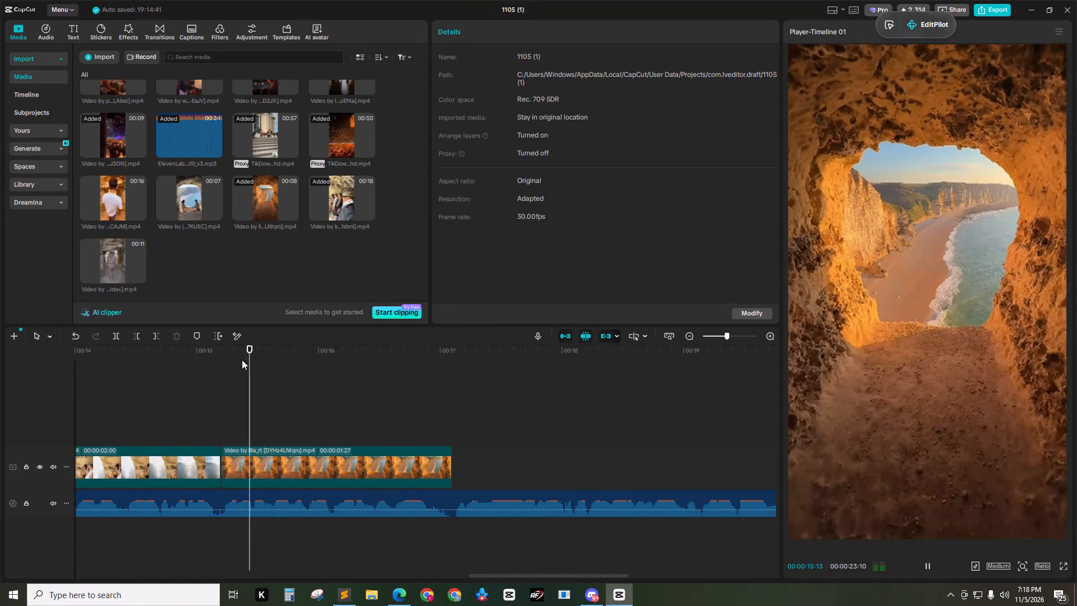
pyautogui.press('space')
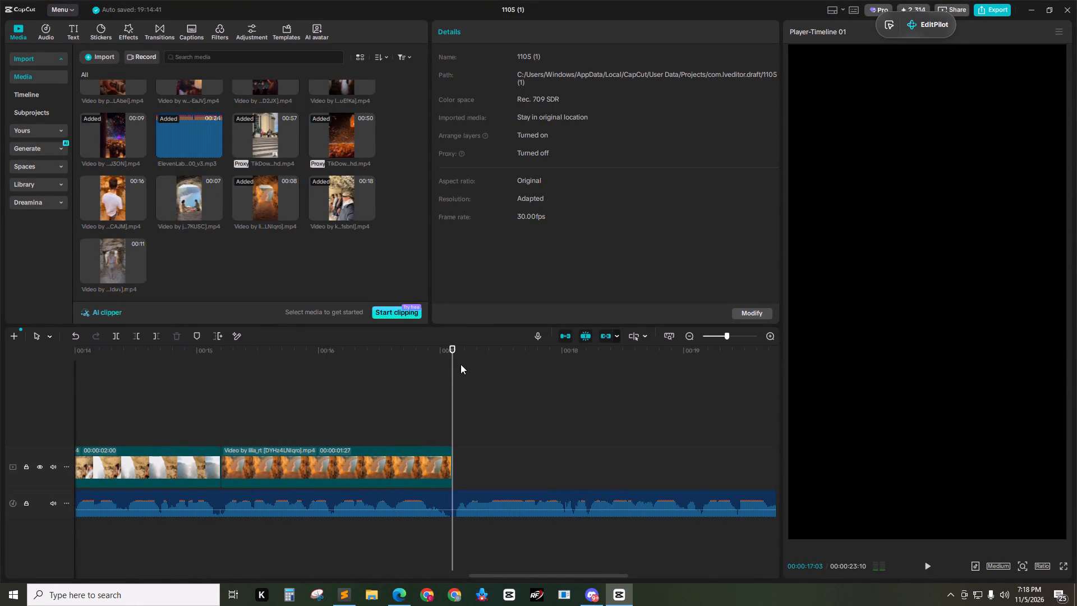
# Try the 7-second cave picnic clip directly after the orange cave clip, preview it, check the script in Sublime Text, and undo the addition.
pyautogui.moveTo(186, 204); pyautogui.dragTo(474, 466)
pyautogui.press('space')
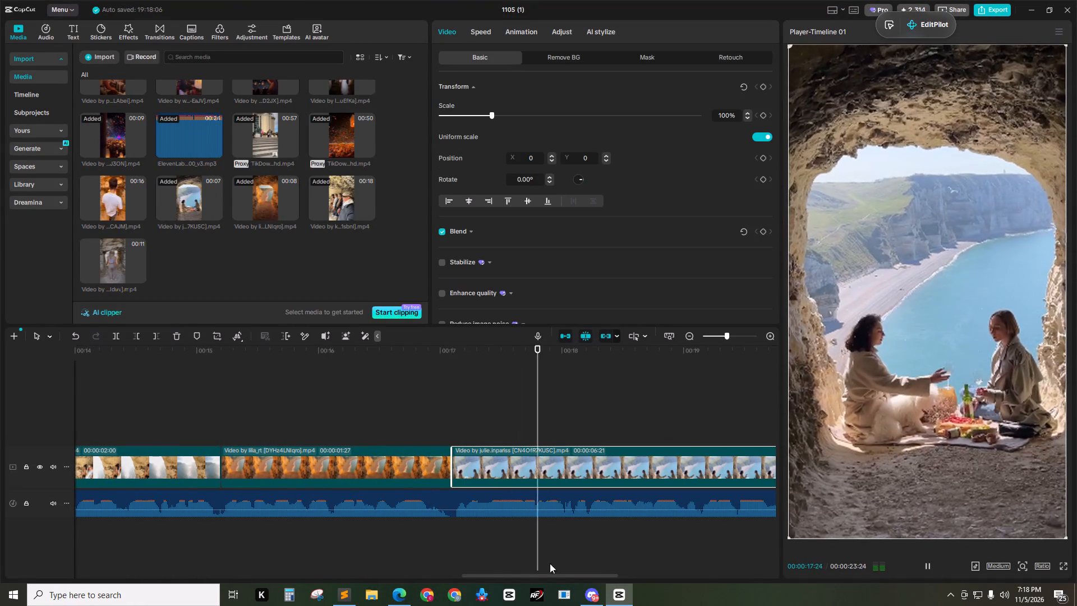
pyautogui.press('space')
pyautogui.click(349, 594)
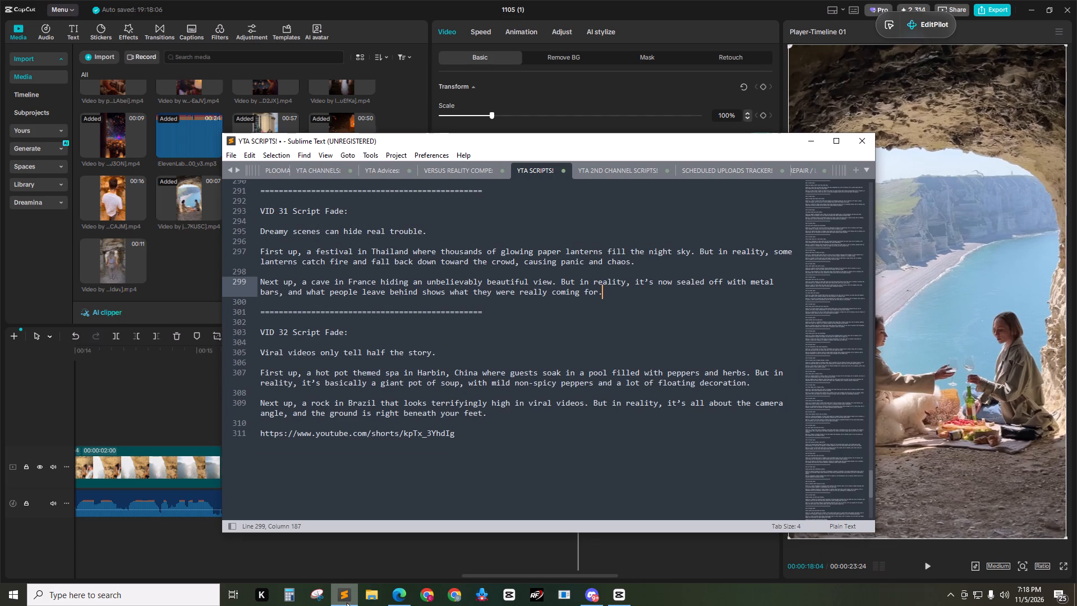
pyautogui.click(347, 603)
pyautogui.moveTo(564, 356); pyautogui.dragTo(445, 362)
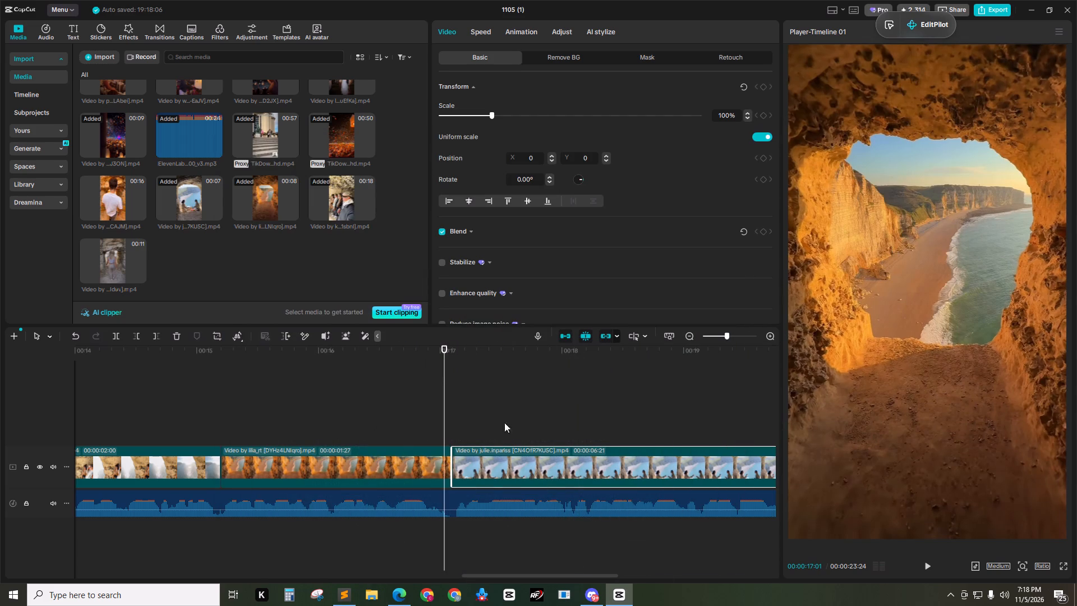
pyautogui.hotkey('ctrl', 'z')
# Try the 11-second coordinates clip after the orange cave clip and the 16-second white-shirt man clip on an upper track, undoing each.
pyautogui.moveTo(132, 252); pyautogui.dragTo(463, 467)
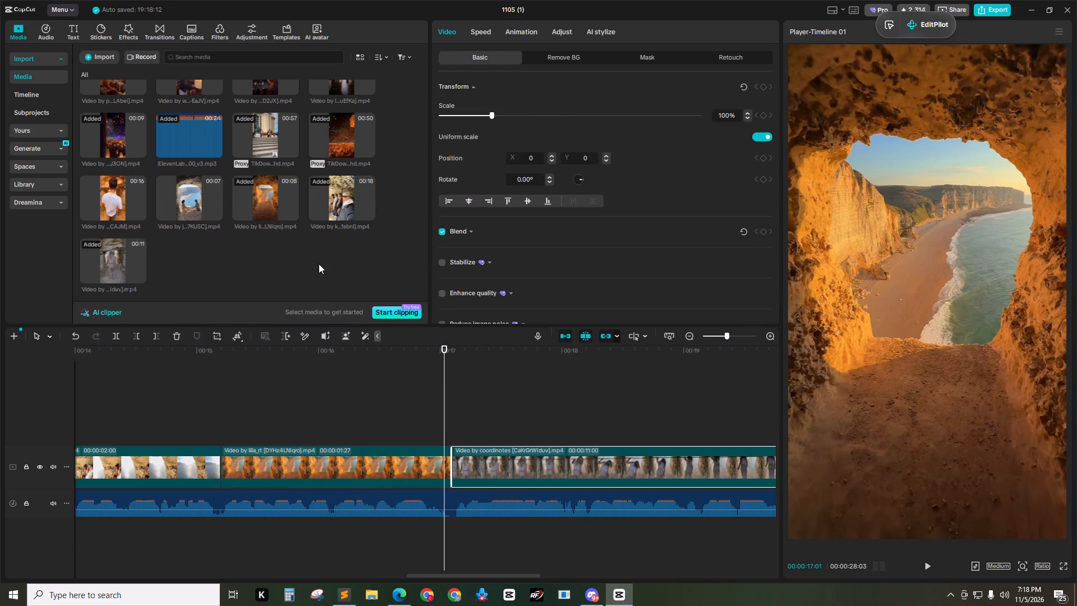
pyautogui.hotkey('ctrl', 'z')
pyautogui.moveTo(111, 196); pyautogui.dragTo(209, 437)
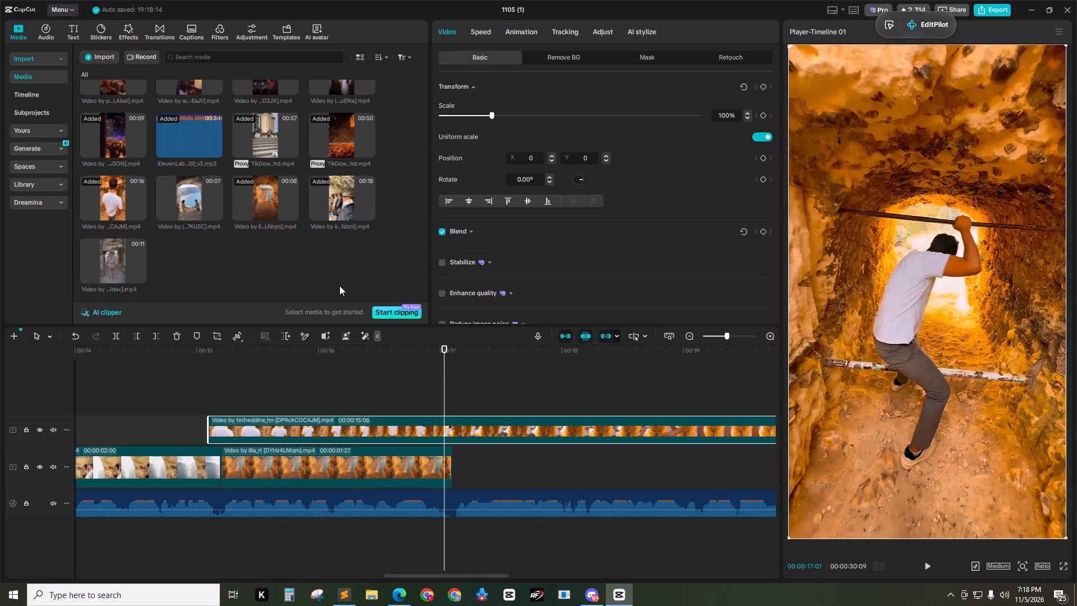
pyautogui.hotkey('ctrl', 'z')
# Add the 11-second coordinates clip of the woman in the cave, trim its start to leave 00:00:06:18, and place it directly after the orange cave clip.
pyautogui.moveTo(116, 260); pyautogui.dragTo(131, 413)
pyautogui.moveTo(408, 351); pyautogui.dragTo(578, 364)
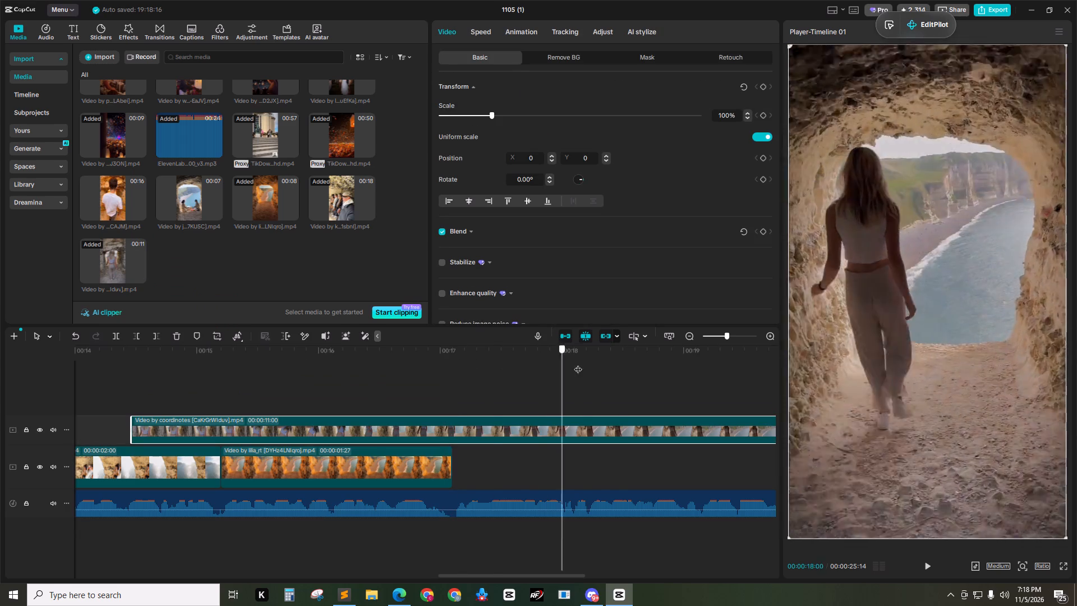
pyautogui.moveTo(578, 364); pyautogui.dragTo(669, 367)
pyautogui.click(698, 435)
pyautogui.press('q')
pyautogui.moveTo(714, 432); pyautogui.dragTo(508, 475)
pyautogui.click(483, 378)
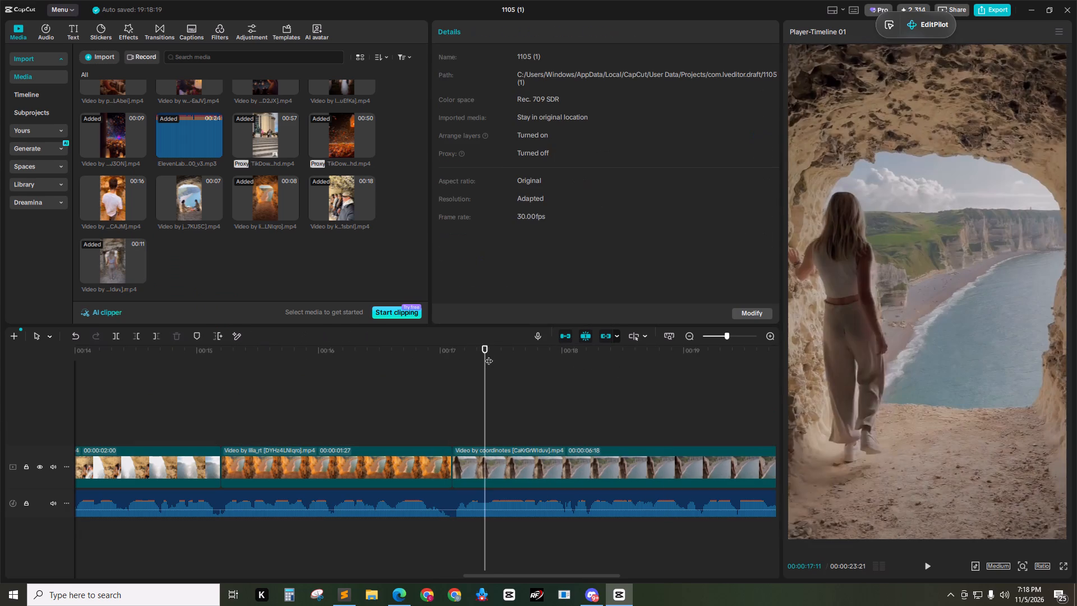
# Play the coordinates clip against the voice-over and trim its end at 00:00:18:03, discarding the rest.
pyautogui.moveTo(487, 344); pyautogui.dragTo(453, 348)
pyautogui.moveTo(480, 359); pyautogui.dragTo(452, 356)
pyautogui.press('space')
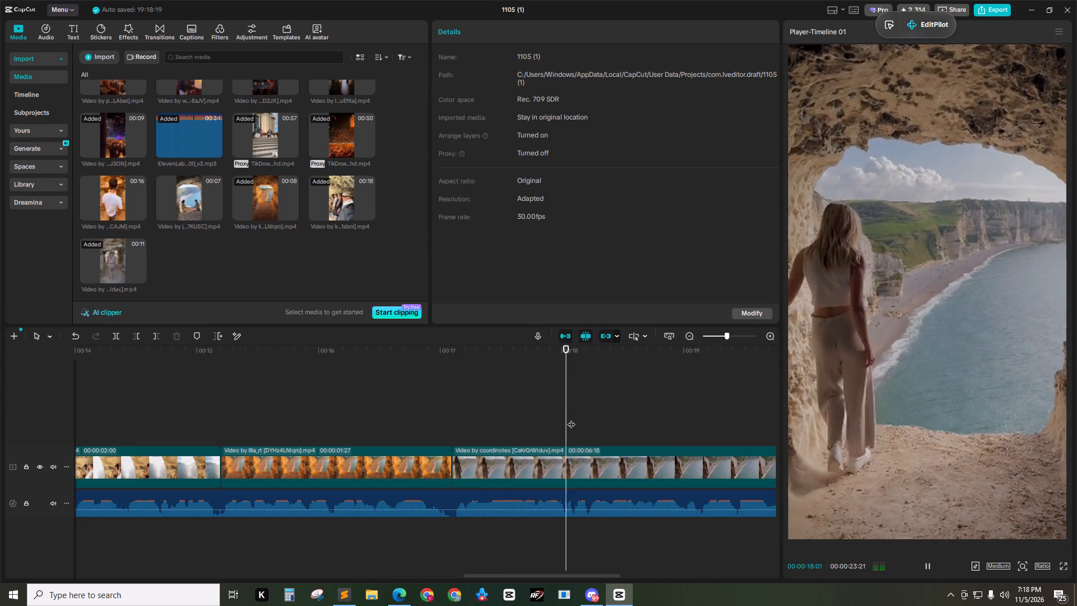
pyautogui.press('space')
pyautogui.press('space')
pyautogui.press('space')
pyautogui.click(574, 353)
pyautogui.click(593, 460)
pyautogui.press('w')
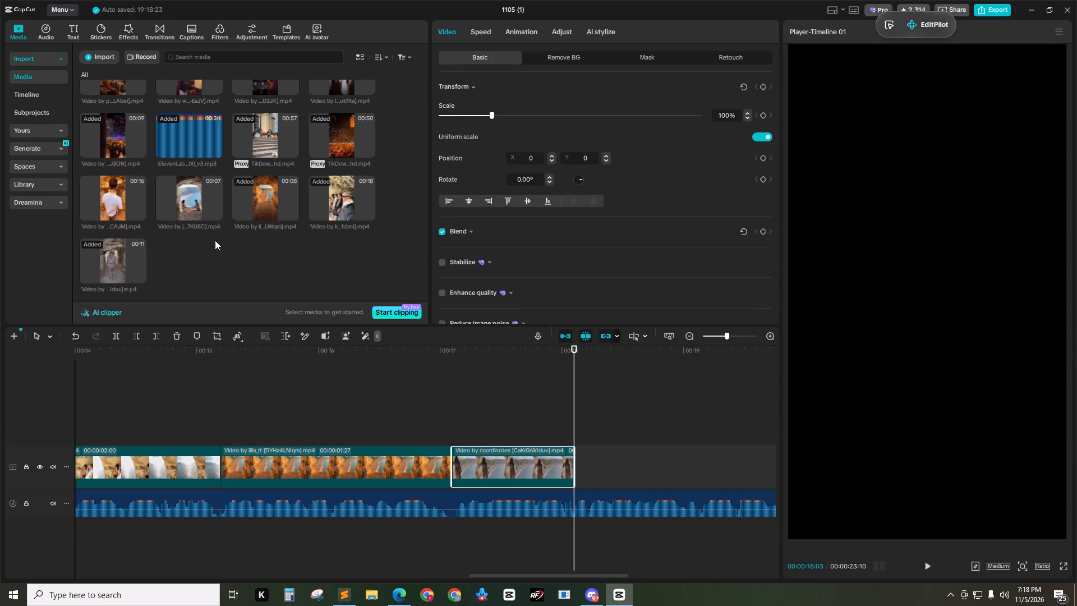
# Add the 16-second white-shirt man cave clip directly after the coordinates clip, preview it, and trim its start to leave 00:00:14:00.
pyautogui.moveTo(118, 195); pyautogui.dragTo(597, 480)
pyautogui.moveTo(459, 576); pyautogui.dragTo(515, 577)
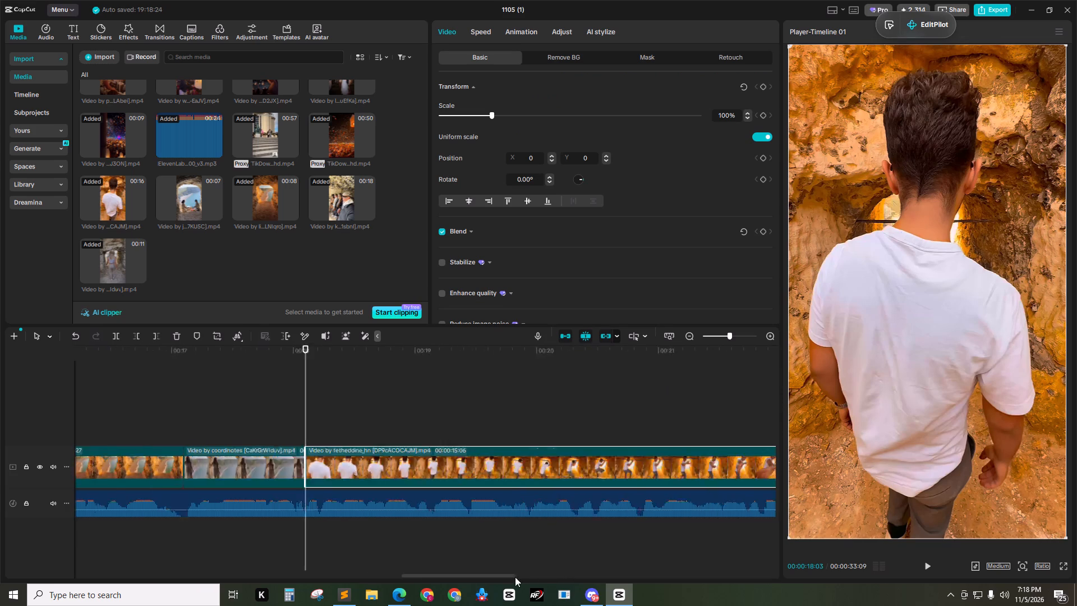
pyautogui.moveTo(515, 577); pyautogui.dragTo(533, 577)
pyautogui.moveTo(532, 577); pyautogui.dragTo(508, 577)
pyautogui.press('space')
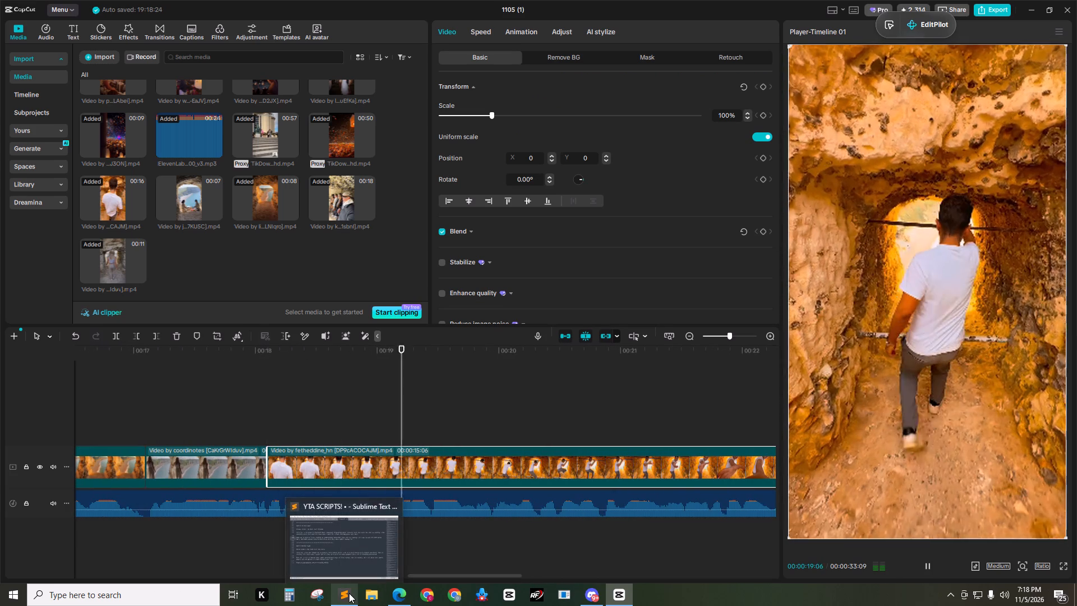
pyautogui.press('space')
pyautogui.press('q')
# Play the white-shirt man clip against the voice-over and trim its end at 00:00:19:28, making it 00:00:01:25 long.
pyautogui.press('space')
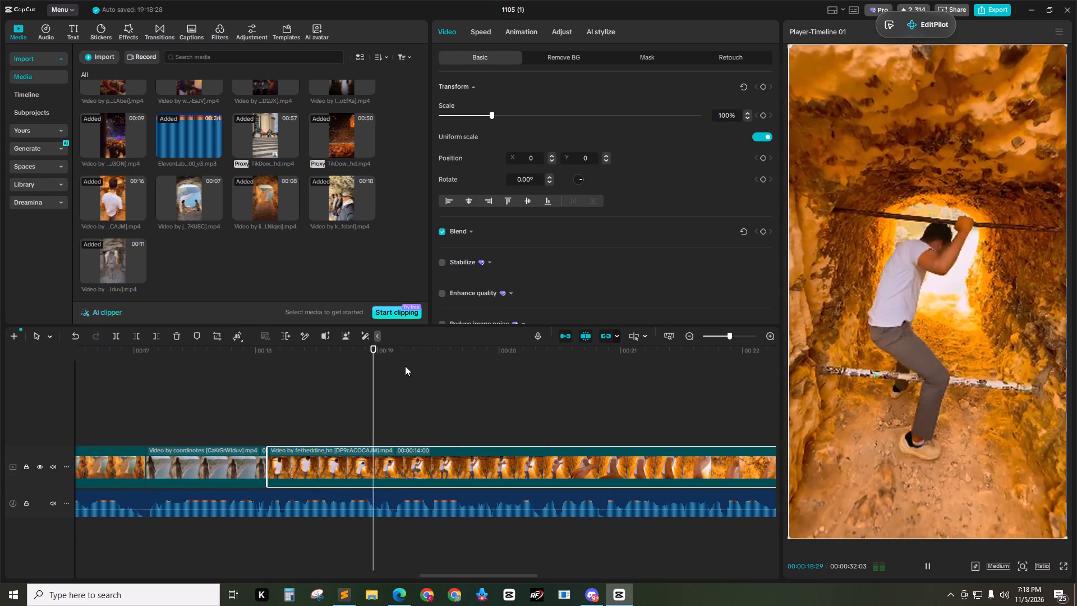
pyautogui.press('space')
pyautogui.click(772, 339)
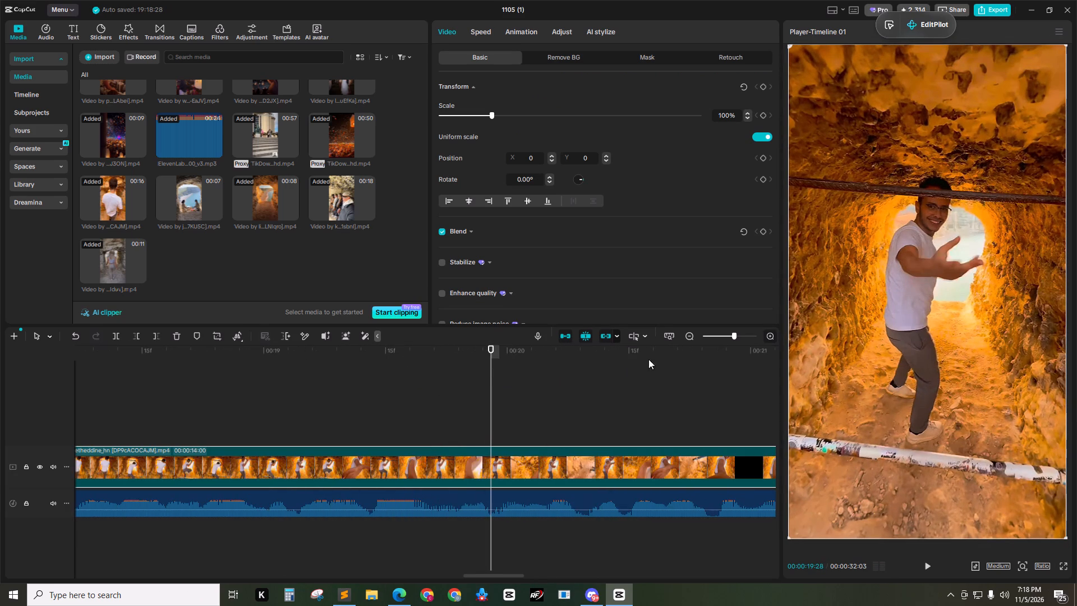
pyautogui.click(489, 355)
pyautogui.click(513, 470)
pyautogui.press('w')
pyautogui.click(399, 468)
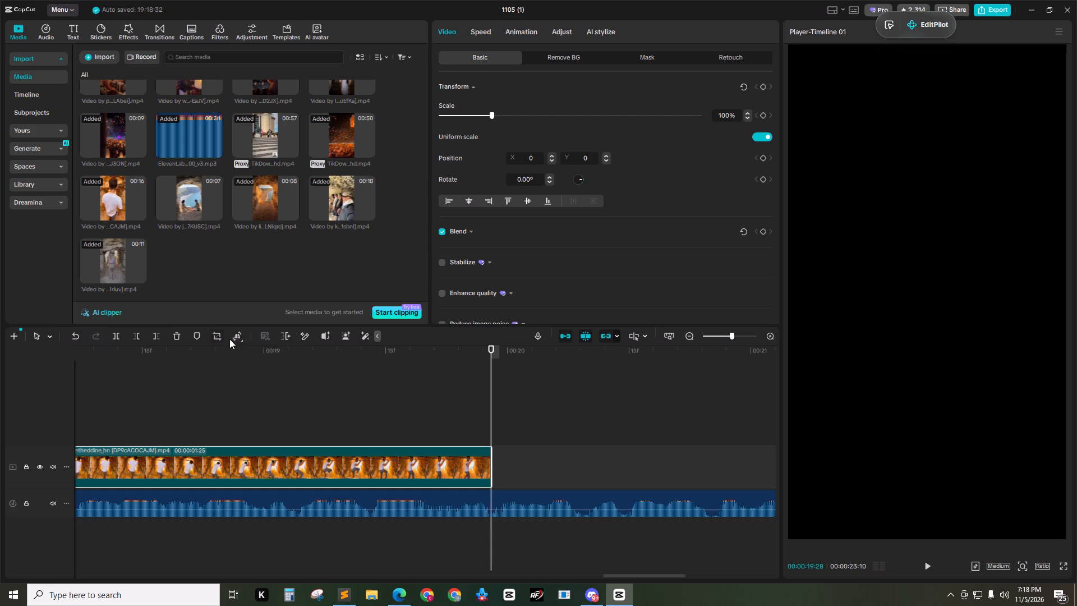
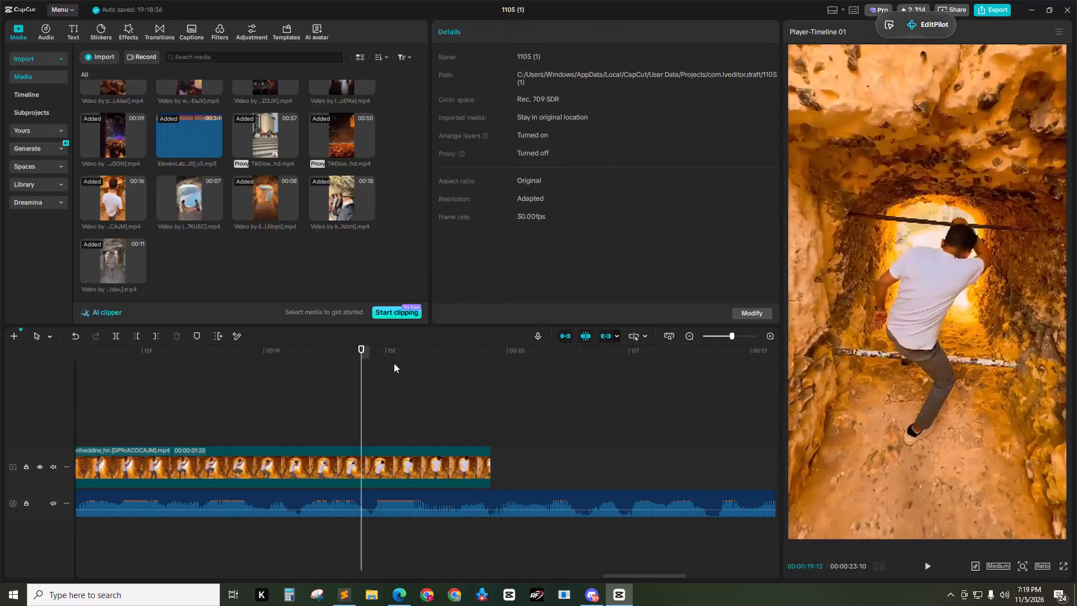
# Replay the white-shirt man clip's end with the following voice-over, and check the French cave lines of the VID 31 script in Sublime Text.
pyautogui.moveTo(583, 352); pyautogui.dragTo(487, 362)
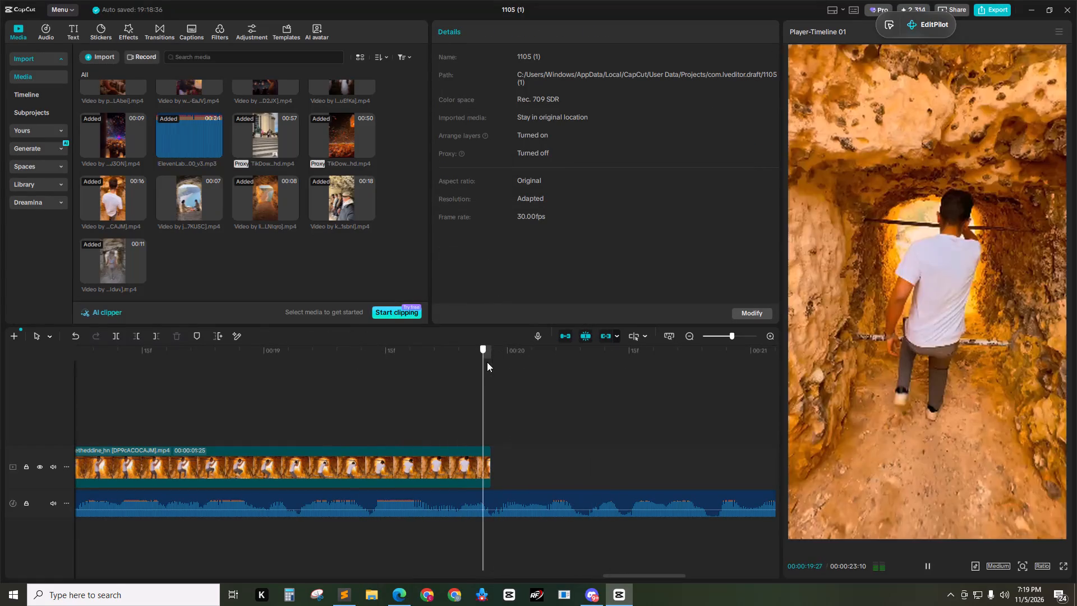
pyautogui.moveTo(487, 362); pyautogui.dragTo(273, 382)
pyautogui.press('space')
pyautogui.press('space')
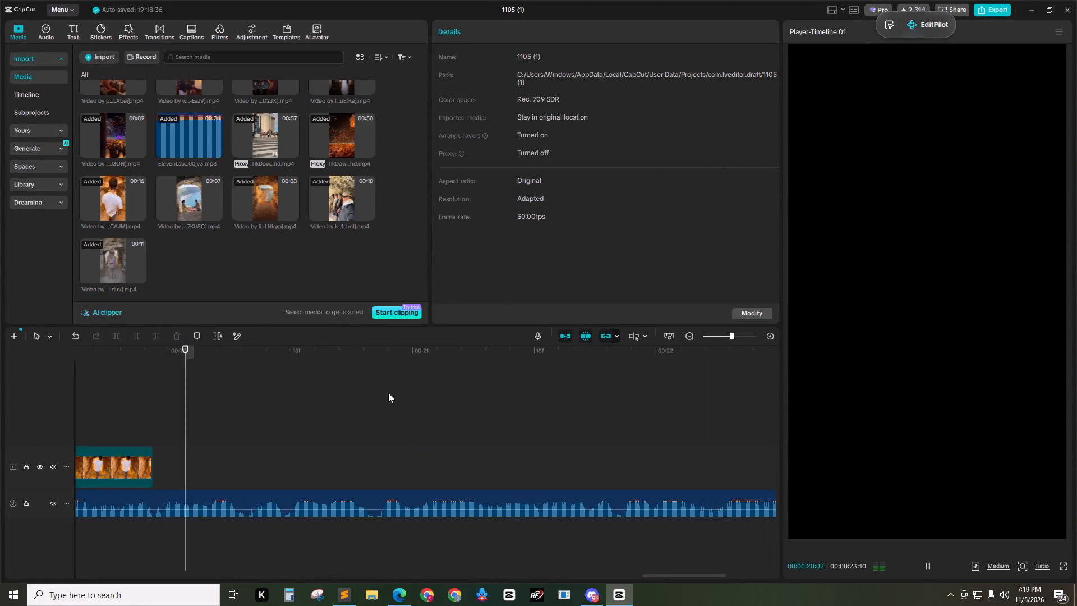
pyautogui.press('space')
pyautogui.moveTo(229, 357); pyautogui.dragTo(154, 364)
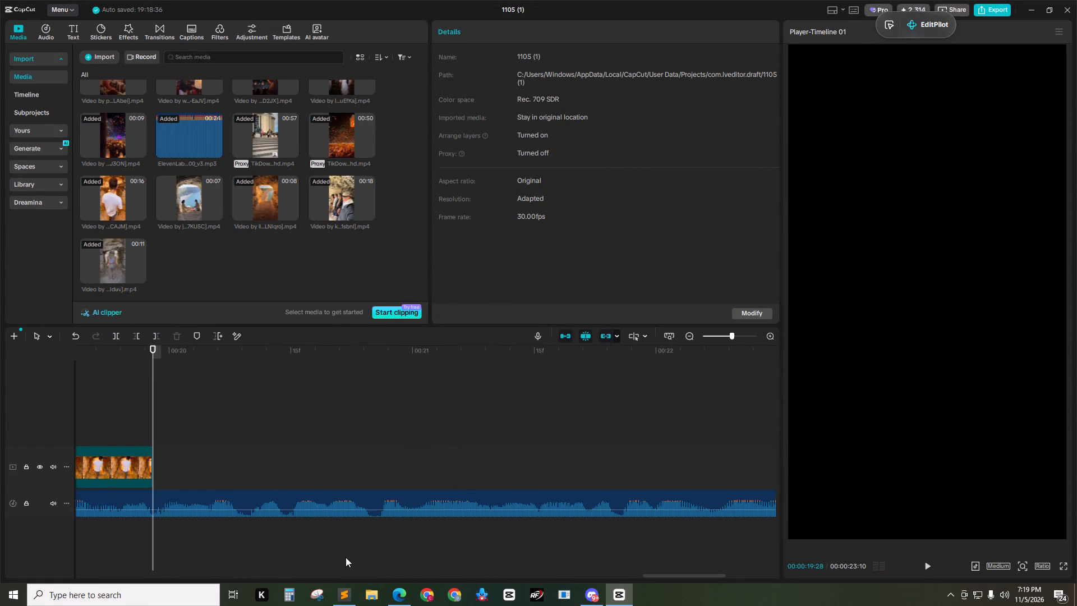
pyautogui.click(343, 600)
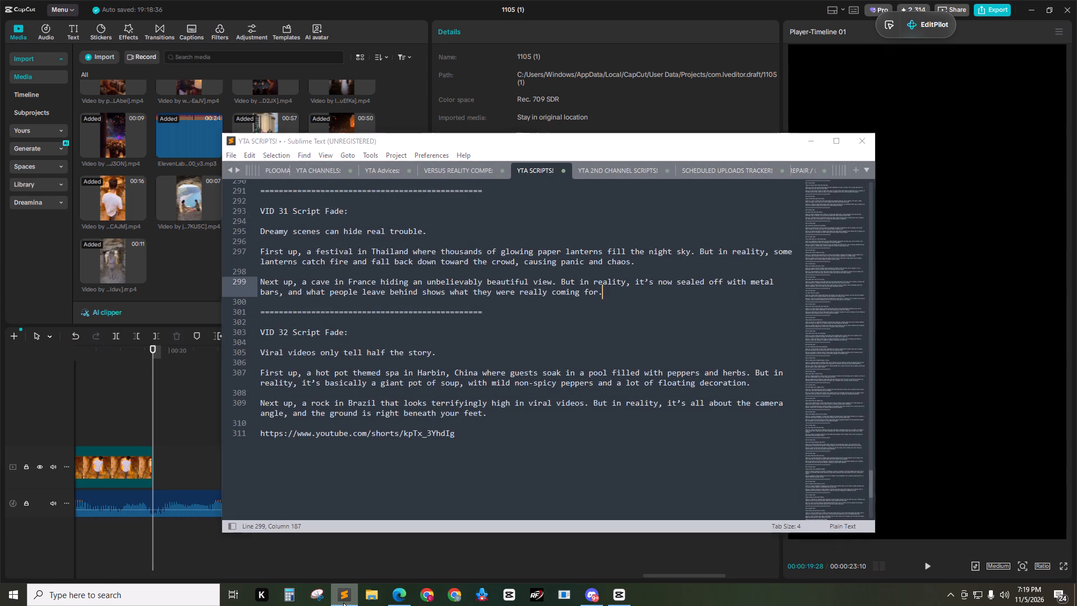
pyautogui.click(343, 603)
pyautogui.click(343, 603)
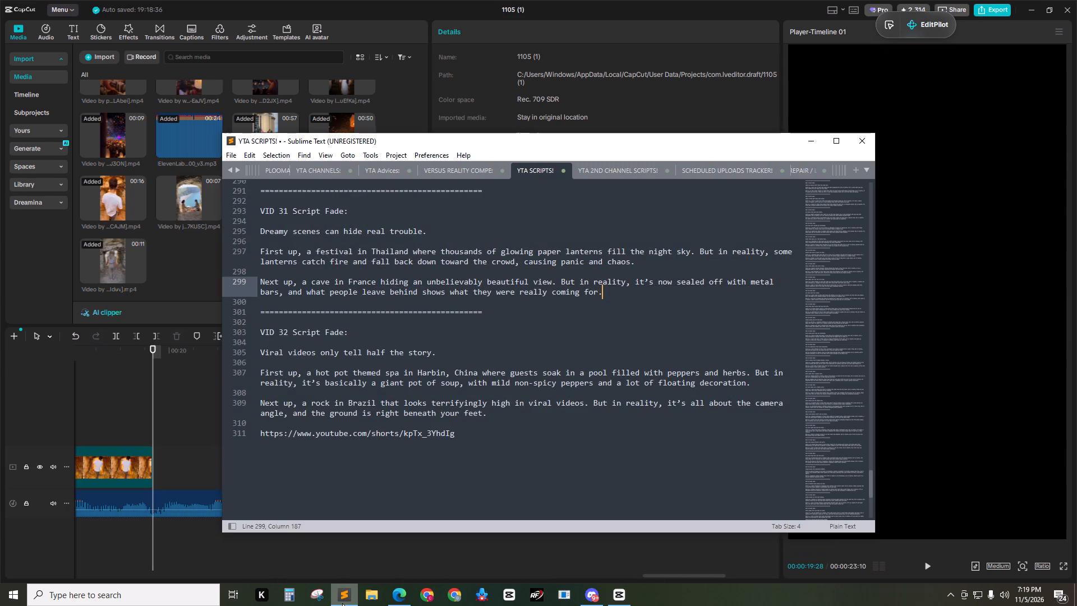
pyautogui.click(342, 603)
# Add the 7-second cave picnic clip directly after the white-shirt man clip at 00:00:19:28 and preview it with the voice-over.
pyautogui.click(217, 252)
pyautogui.moveTo(191, 202); pyautogui.dragTo(213, 473)
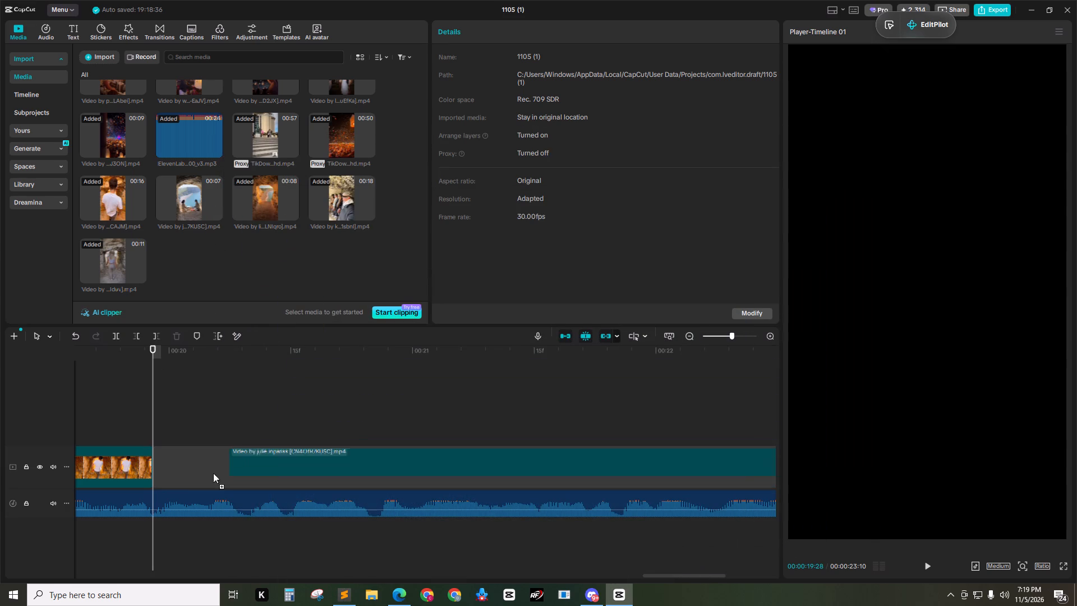
pyautogui.moveTo(213, 473); pyautogui.dragTo(168, 479)
pyautogui.press('space')
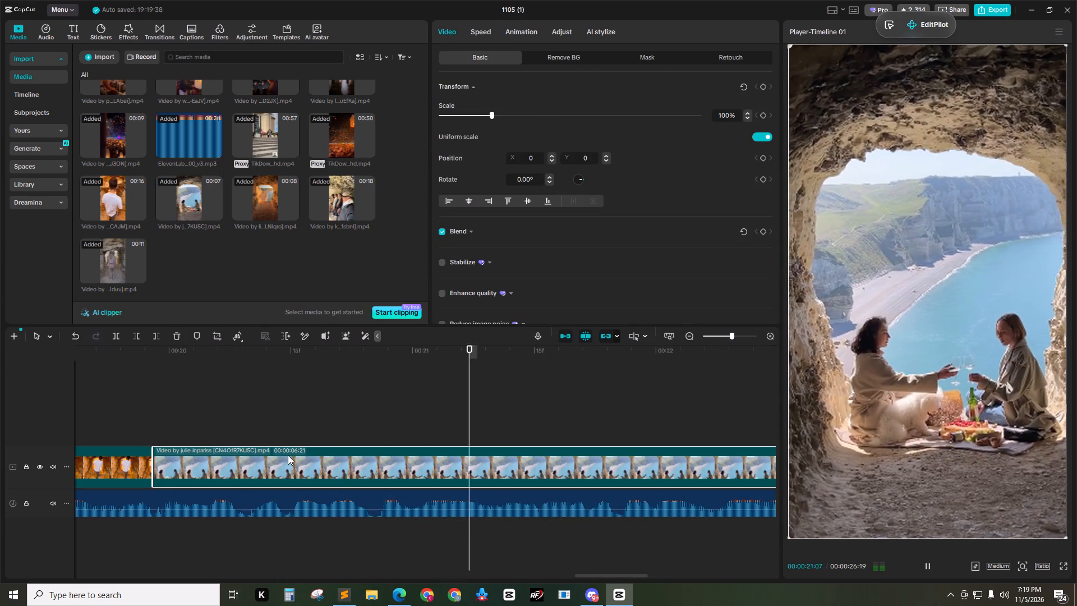
pyautogui.press('space')
pyautogui.click(193, 401)
pyautogui.moveTo(176, 353); pyautogui.dragTo(142, 350)
pyautogui.press('space')
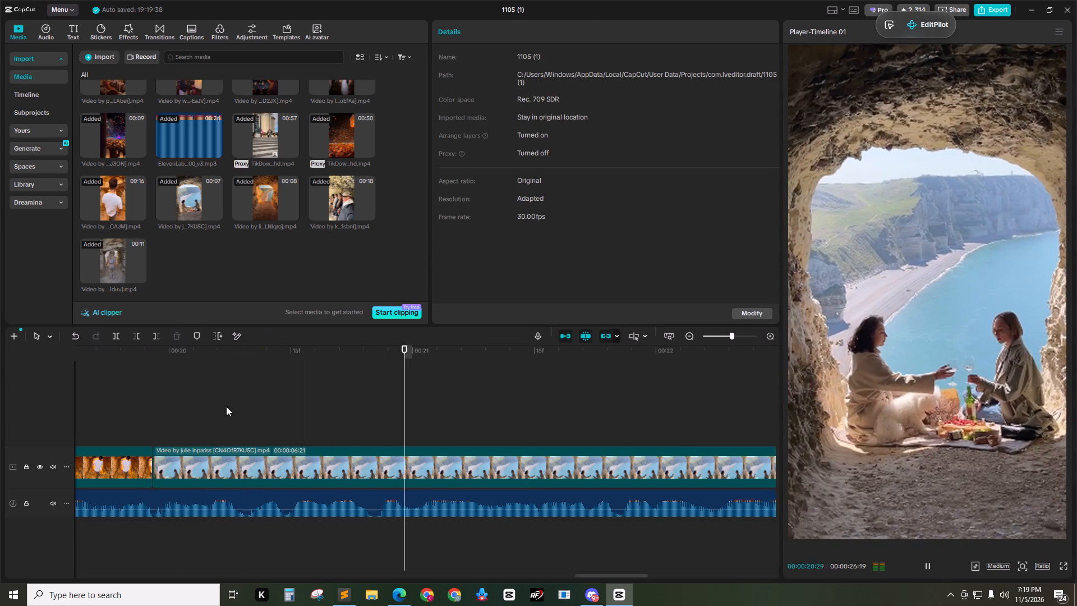
pyautogui.press('space')
# Toggle deafen in the Discord call controls and disconnect from the voice call.
pyautogui.click(596, 576)
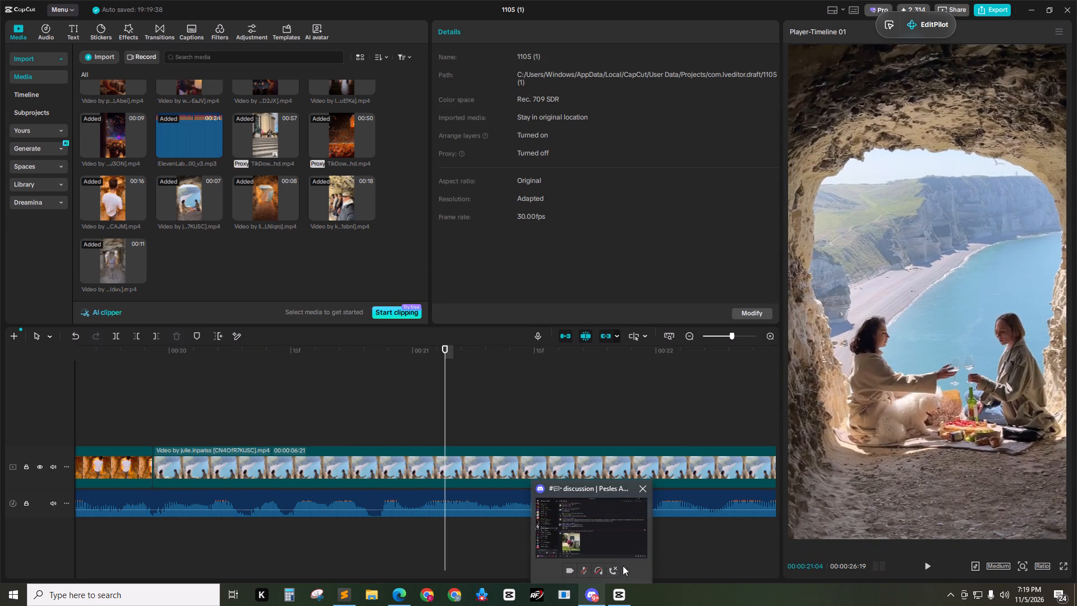
pyautogui.click(598, 570)
pyautogui.click(613, 574)
pyautogui.click(252, 369)
# Play the cave picnic clip against the voice-over to find where the clip should end.
pyautogui.moveTo(194, 362); pyautogui.dragTo(135, 355)
pyautogui.click(141, 355)
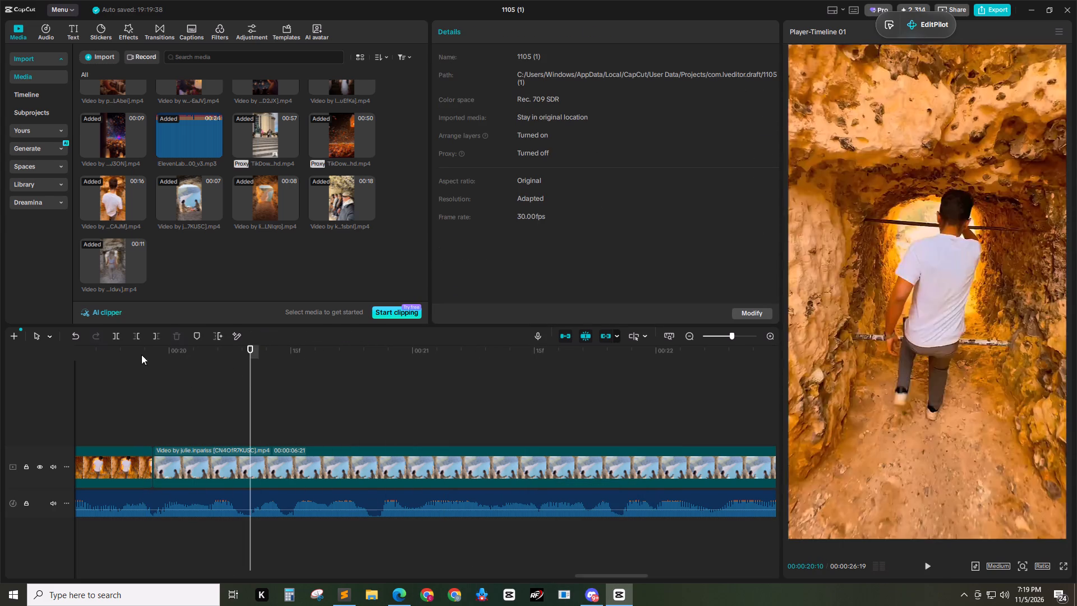
pyautogui.press('space')
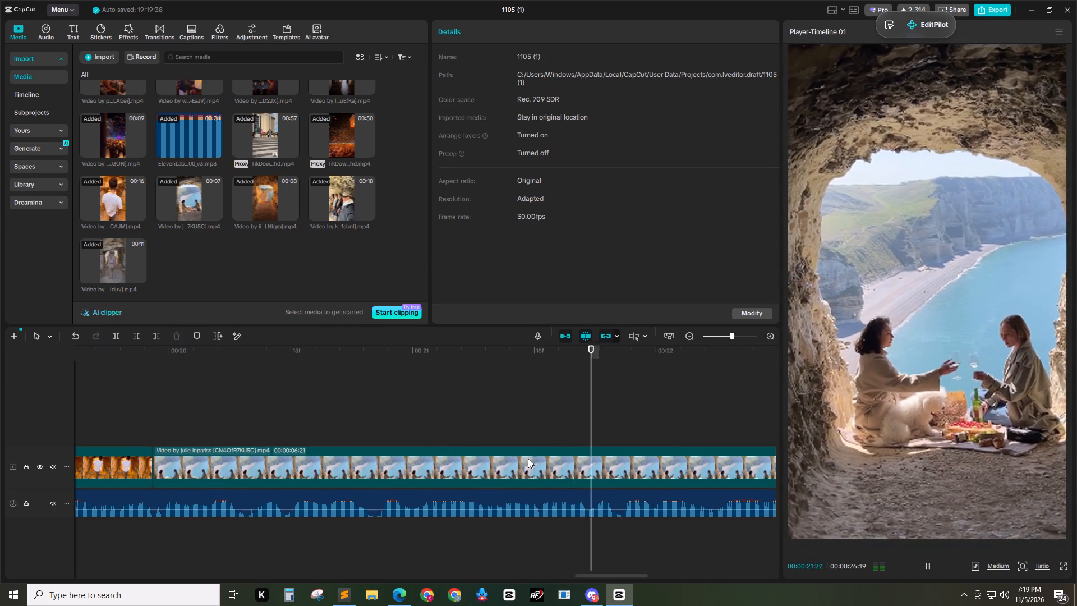
pyautogui.press('space')
pyautogui.click(691, 335)
pyautogui.doubleClick(686, 336)
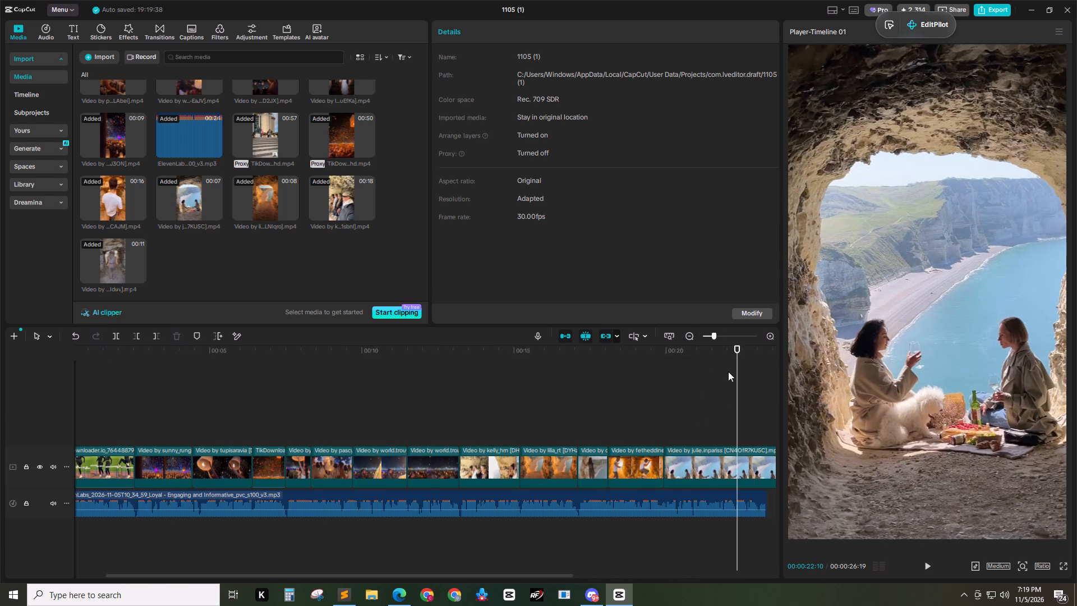
pyautogui.moveTo(729, 358); pyautogui.dragTo(485, 364)
pyautogui.tripleClick(767, 336)
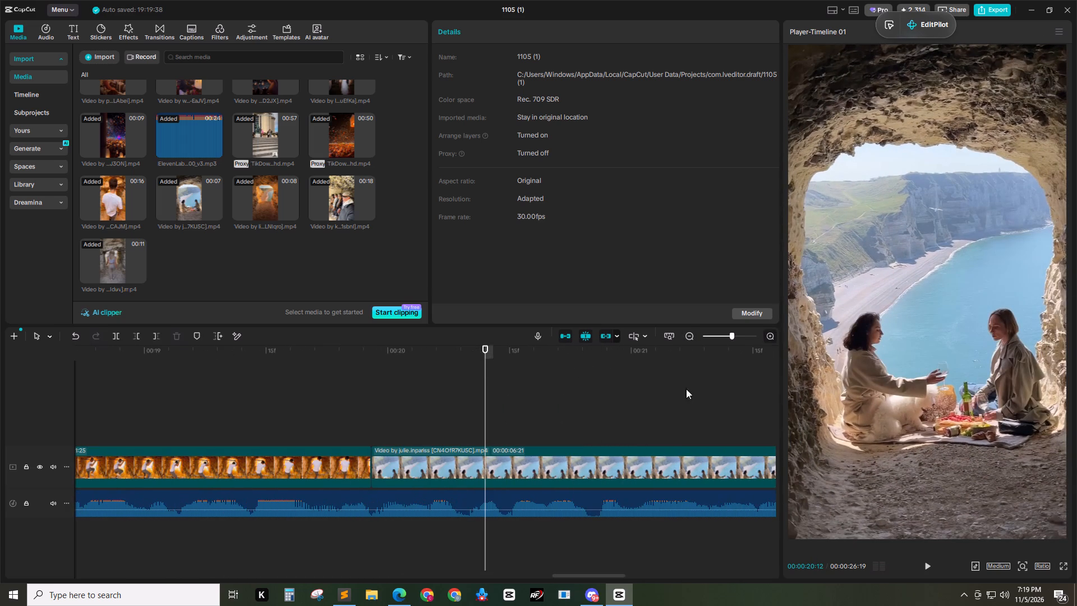
pyautogui.press('space')
pyautogui.press('space')
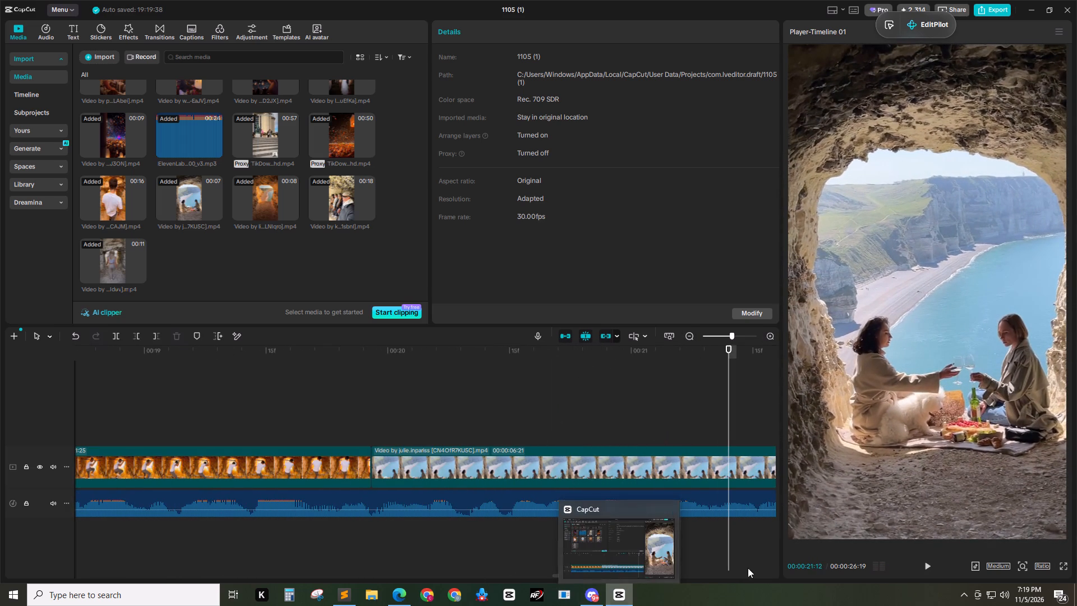
# Replay the narration around 00:00:21 and trim the picnic clip's end at 00:00:21:11, making it 00:00:01:13 long.
pyautogui.moveTo(610, 575); pyautogui.dragTo(648, 575)
pyautogui.moveTo(375, 359); pyautogui.dragTo(246, 359)
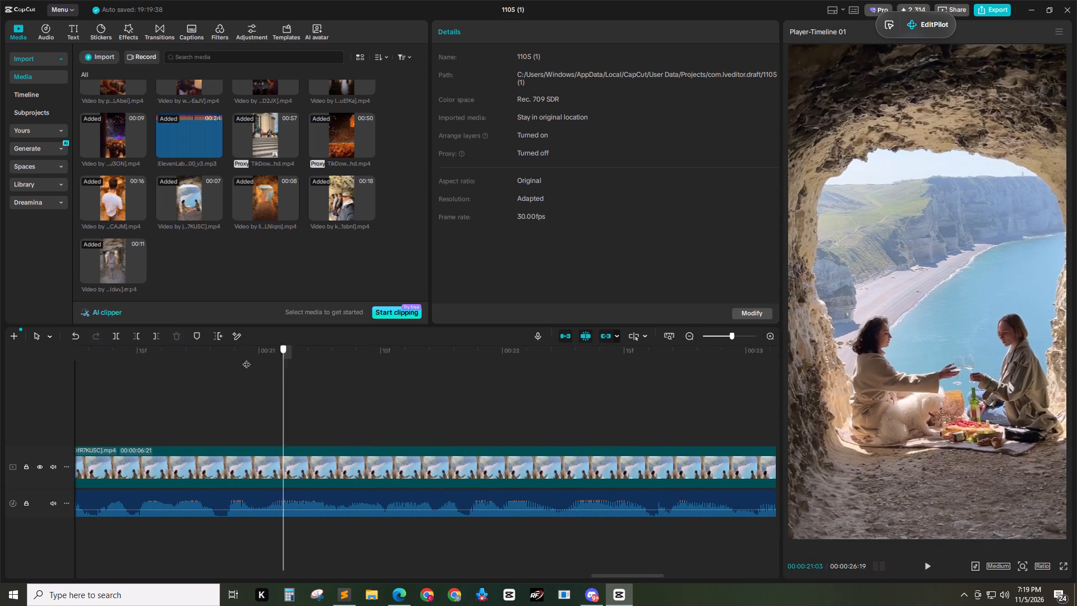
pyautogui.moveTo(246, 359); pyautogui.dragTo(233, 360)
pyautogui.press('space')
pyautogui.press('space')
pyautogui.moveTo(362, 348); pyautogui.dragTo(196, 359)
pyautogui.press('space')
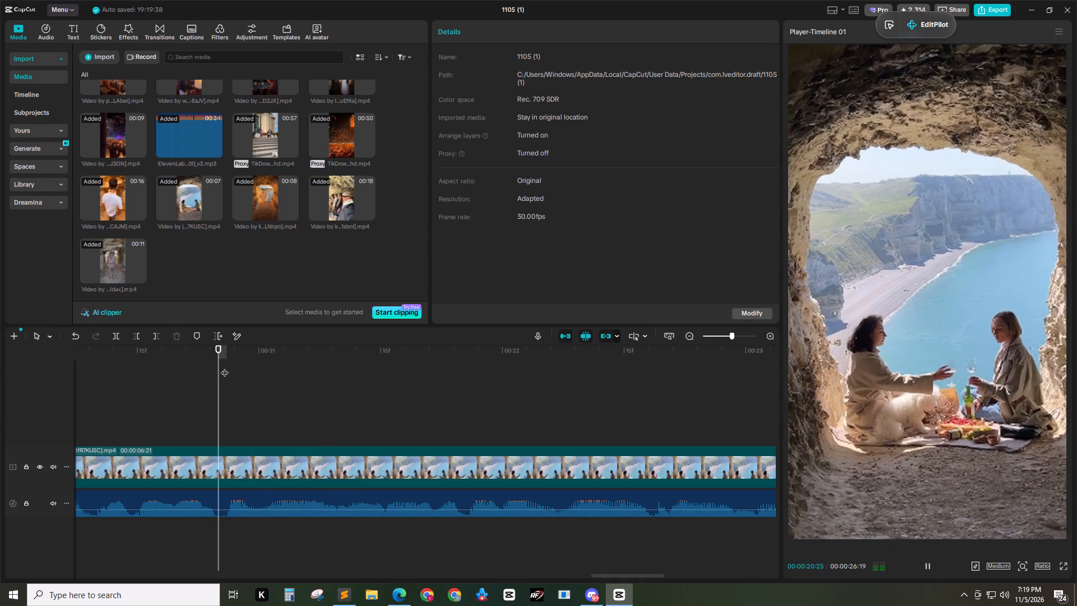
pyautogui.press('space')
pyautogui.moveTo(359, 354); pyautogui.dragTo(340, 355)
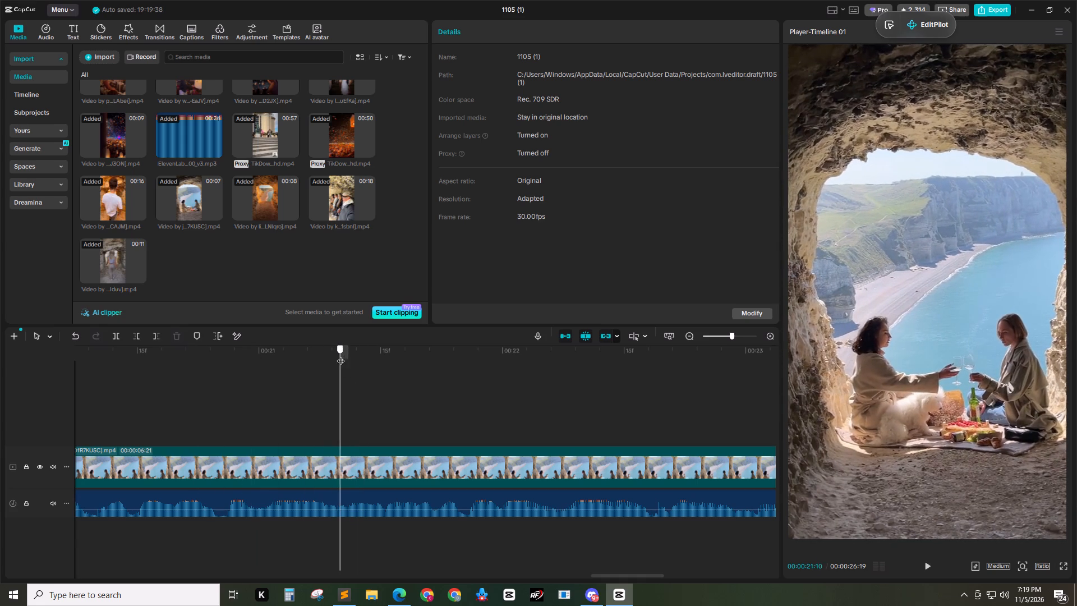
pyautogui.moveTo(340, 355); pyautogui.dragTo(174, 360)
pyautogui.press('space')
pyautogui.press('space')
pyautogui.click(397, 460)
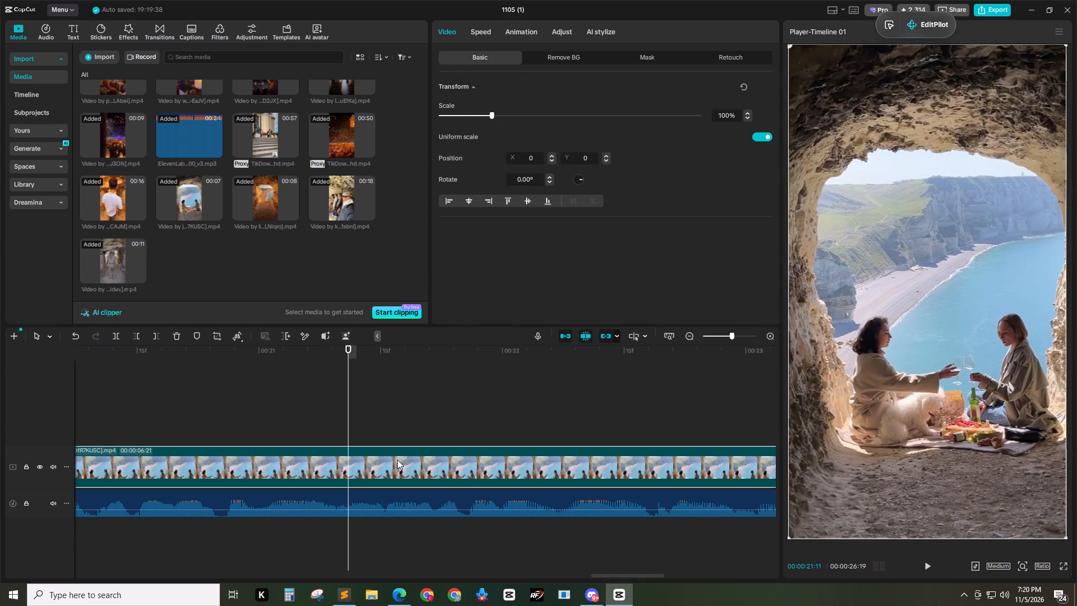
pyautogui.press('w')
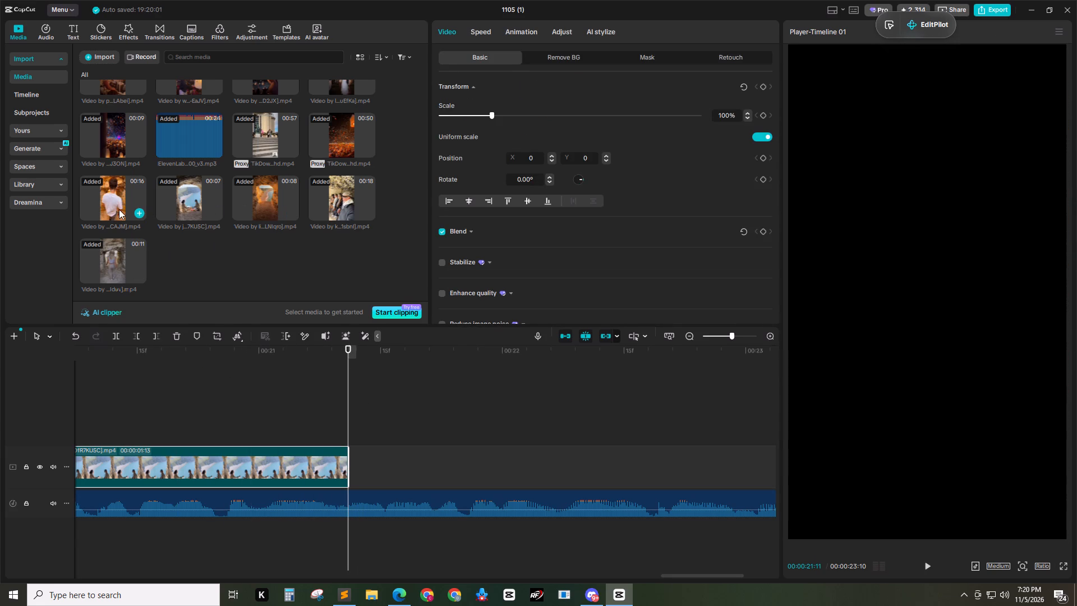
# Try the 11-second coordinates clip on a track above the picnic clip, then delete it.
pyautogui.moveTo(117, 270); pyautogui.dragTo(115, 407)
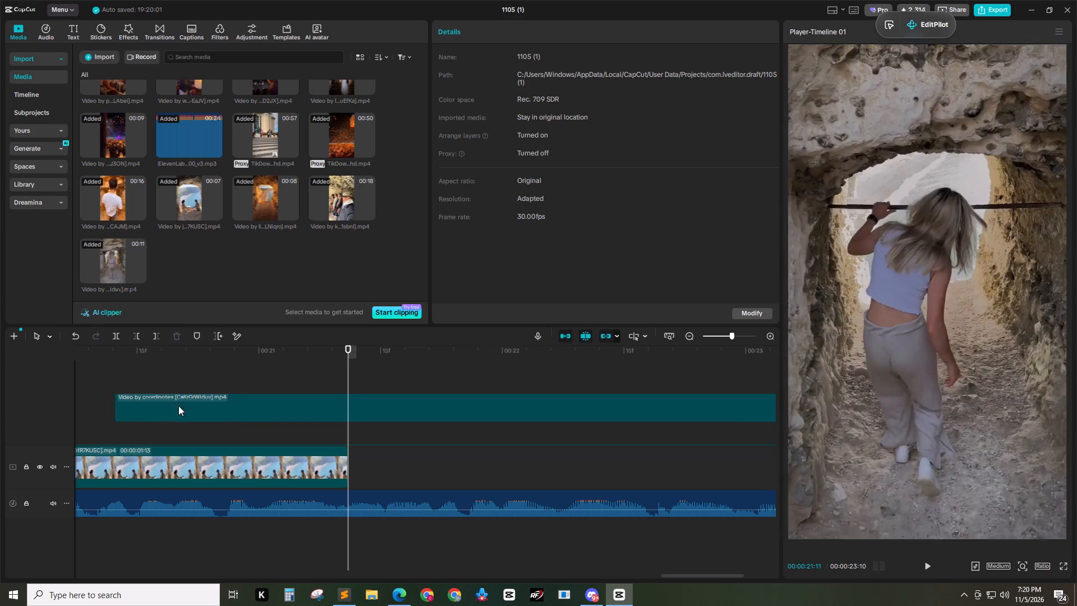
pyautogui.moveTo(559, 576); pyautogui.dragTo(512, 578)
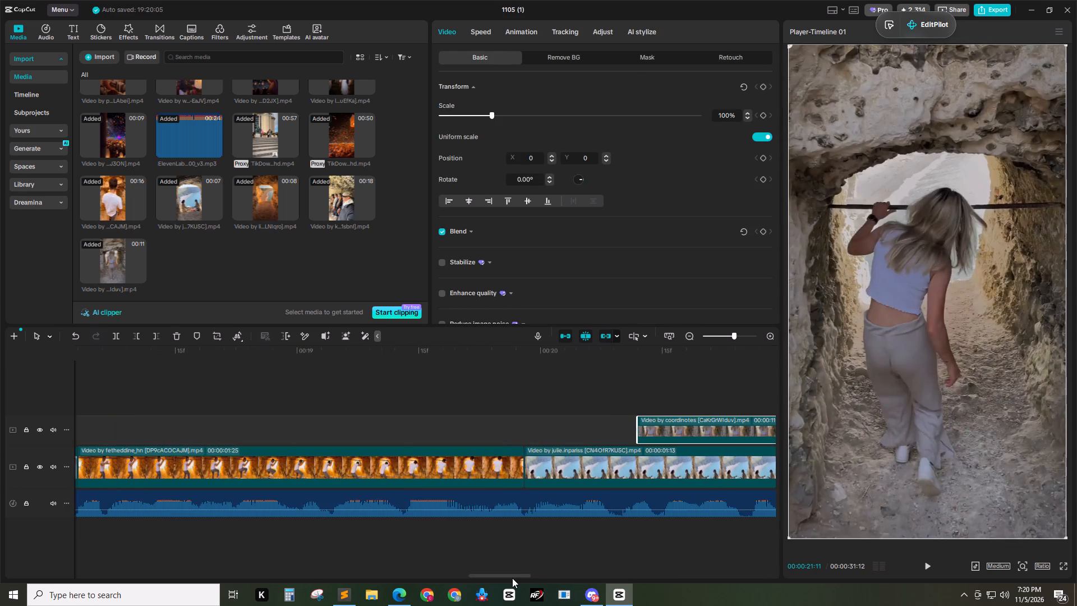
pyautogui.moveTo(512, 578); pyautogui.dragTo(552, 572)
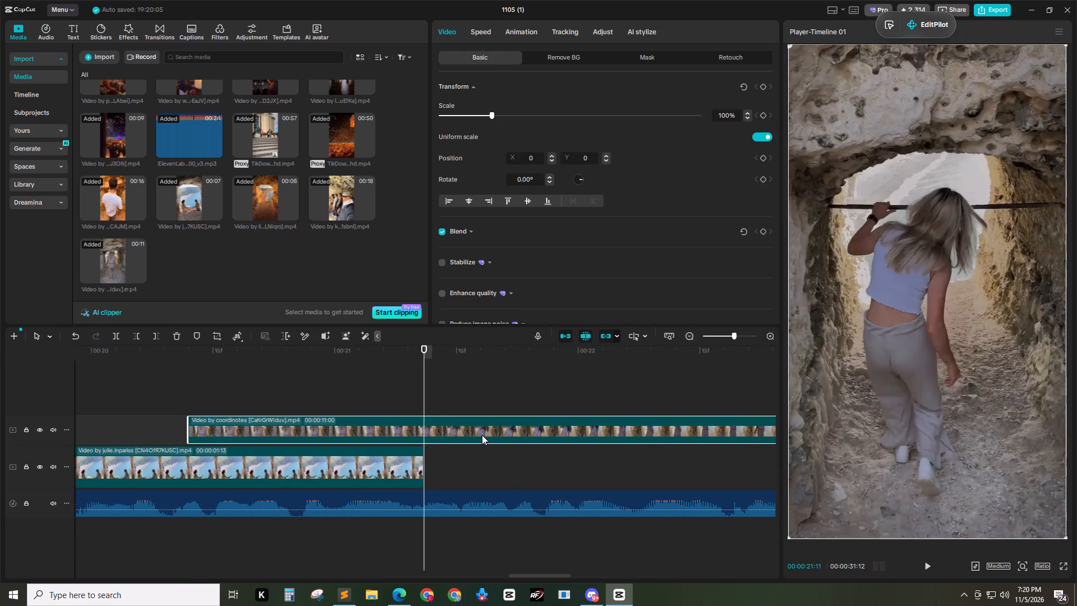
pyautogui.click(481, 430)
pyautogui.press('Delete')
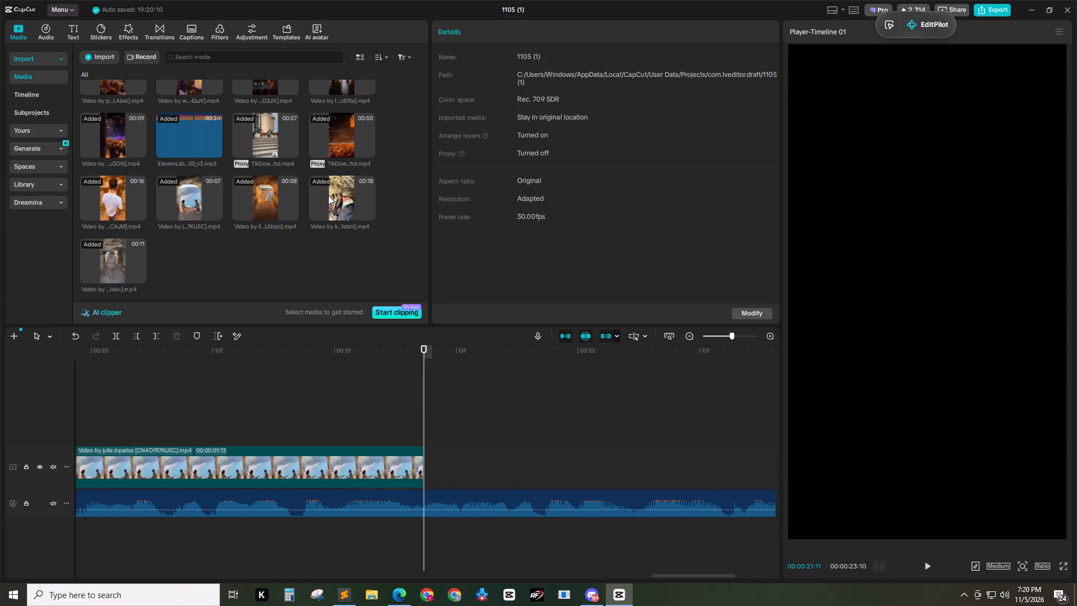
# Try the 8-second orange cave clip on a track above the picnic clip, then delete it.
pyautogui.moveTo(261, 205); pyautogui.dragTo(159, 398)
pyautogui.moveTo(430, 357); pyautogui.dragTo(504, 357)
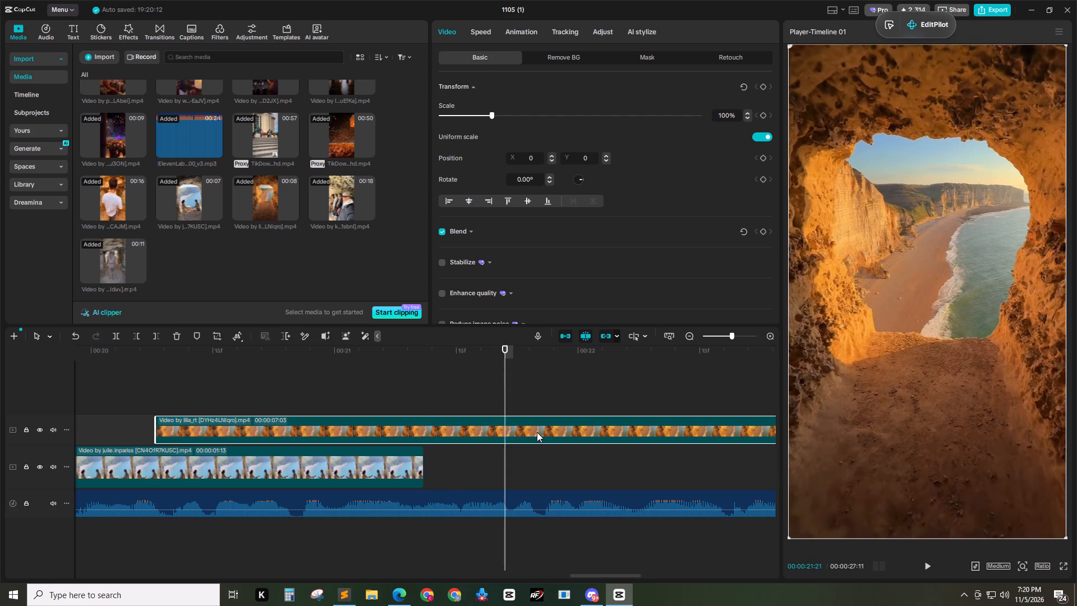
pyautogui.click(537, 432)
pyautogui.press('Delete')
# Add the 18-second sunglasses group clip, trim its start to the cliff view to leave 00:00:08:11, and place it directly after the picnic clip.
pyautogui.moveTo(336, 194); pyautogui.dragTo(181, 417)
pyautogui.doubleClick(685, 334)
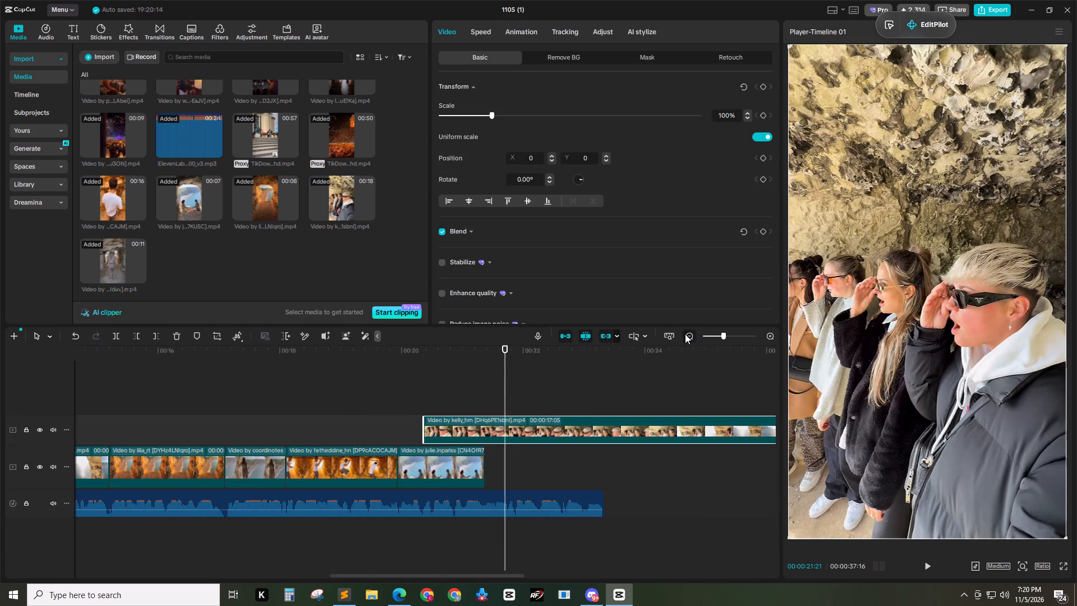
pyautogui.moveTo(610, 359); pyautogui.dragTo(413, 377)
pyautogui.press('q')
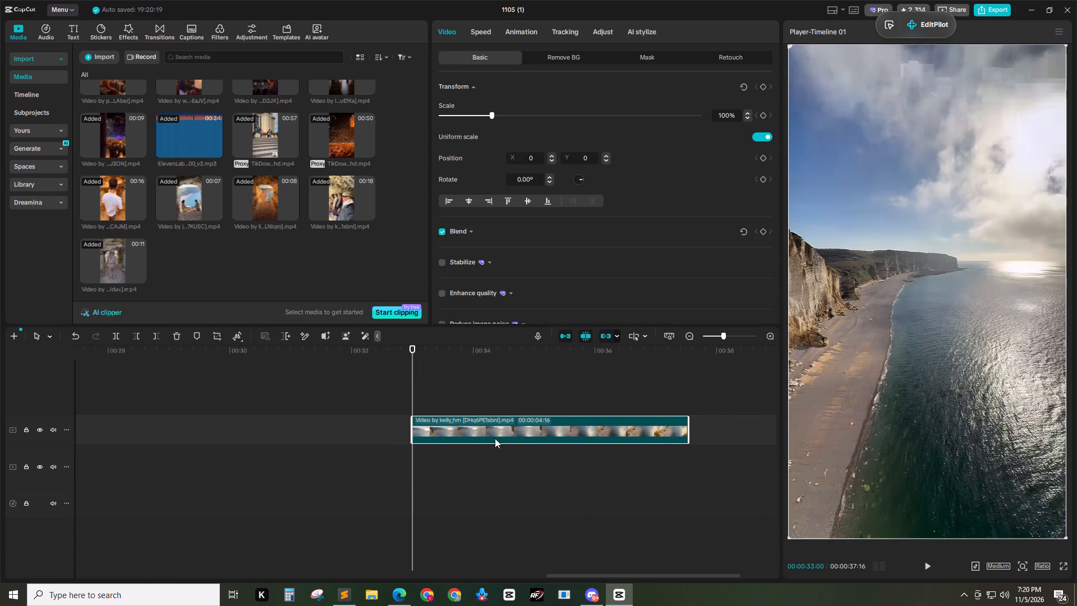
pyautogui.hotkey('ctrl', 'z')
pyautogui.moveTo(360, 350); pyautogui.dragTo(179, 369)
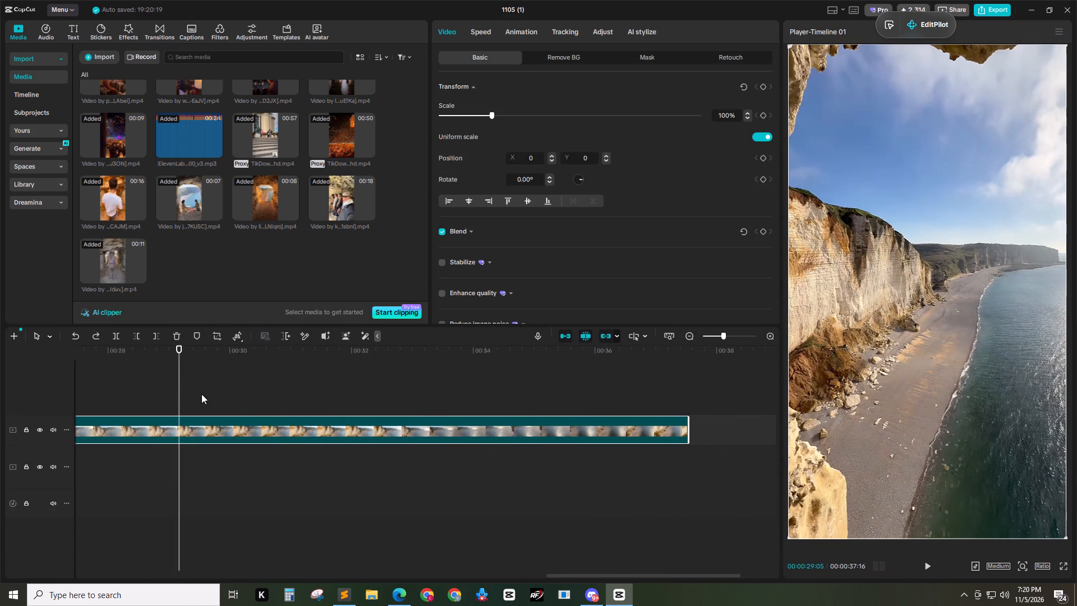
pyautogui.press('q')
pyautogui.moveTo(309, 434); pyautogui.dragTo(500, 458)
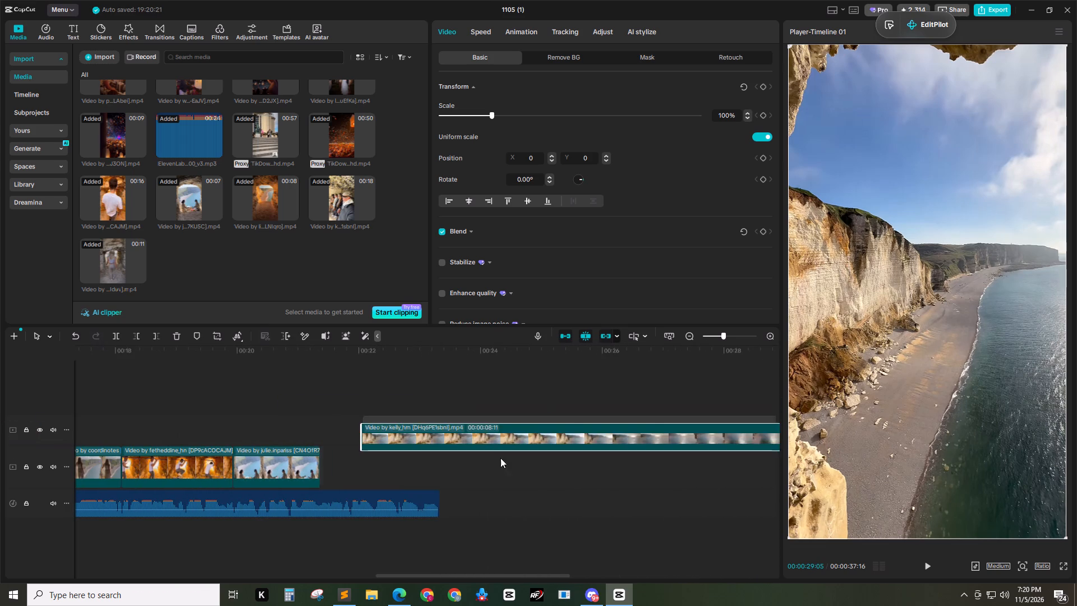
pyautogui.moveTo(500, 458); pyautogui.dragTo(463, 486)
# Play the cliff view clip against the voice-over and trim its end at 00:00:23:10, where the narration ends.
pyautogui.click(361, 404)
pyautogui.moveTo(348, 357); pyautogui.dragTo(297, 356)
pyautogui.press('space')
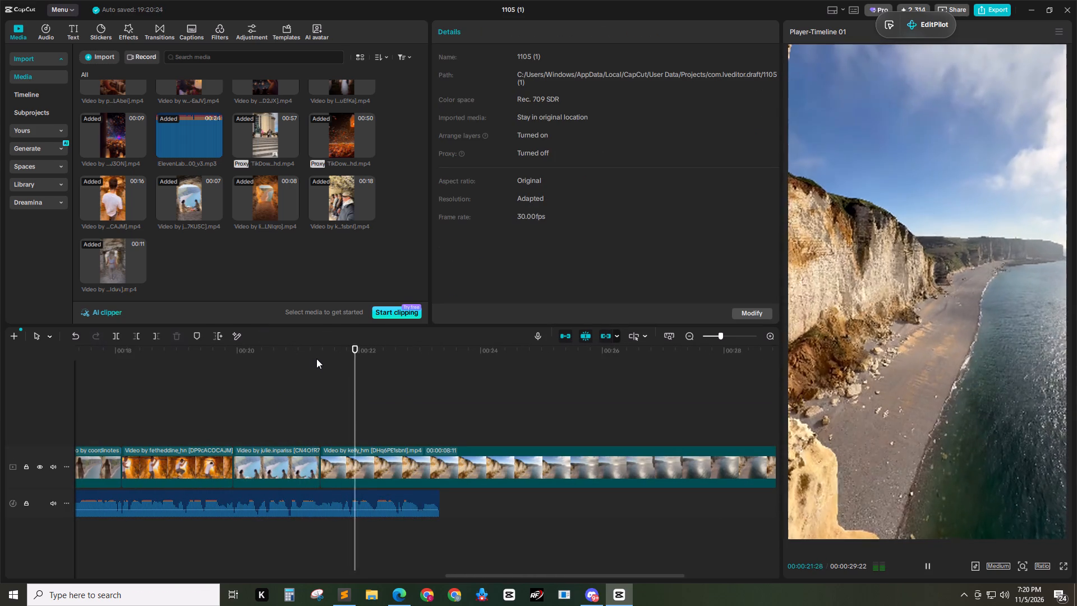
pyautogui.press('space')
pyautogui.moveTo(426, 350); pyautogui.dragTo(439, 353)
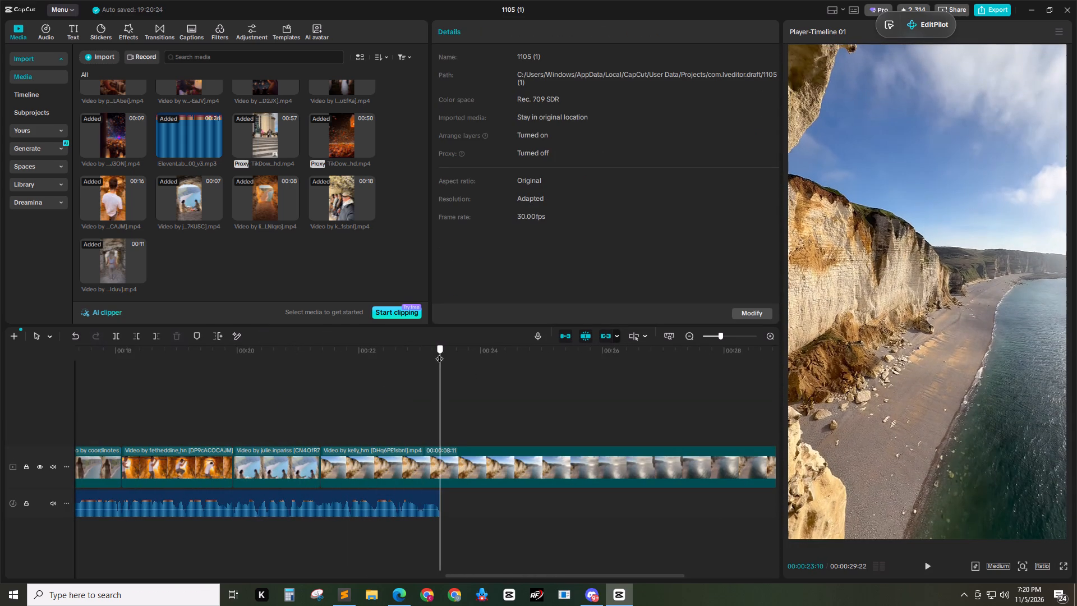
pyautogui.moveTo(439, 353); pyautogui.dragTo(441, 353)
pyautogui.click(477, 460)
pyautogui.press('w')
# Add the CTA 20 PLANE preset at 00:00:23:10 and move it to the track above the main clips.
pyautogui.click(39, 59)
pyautogui.click(40, 76)
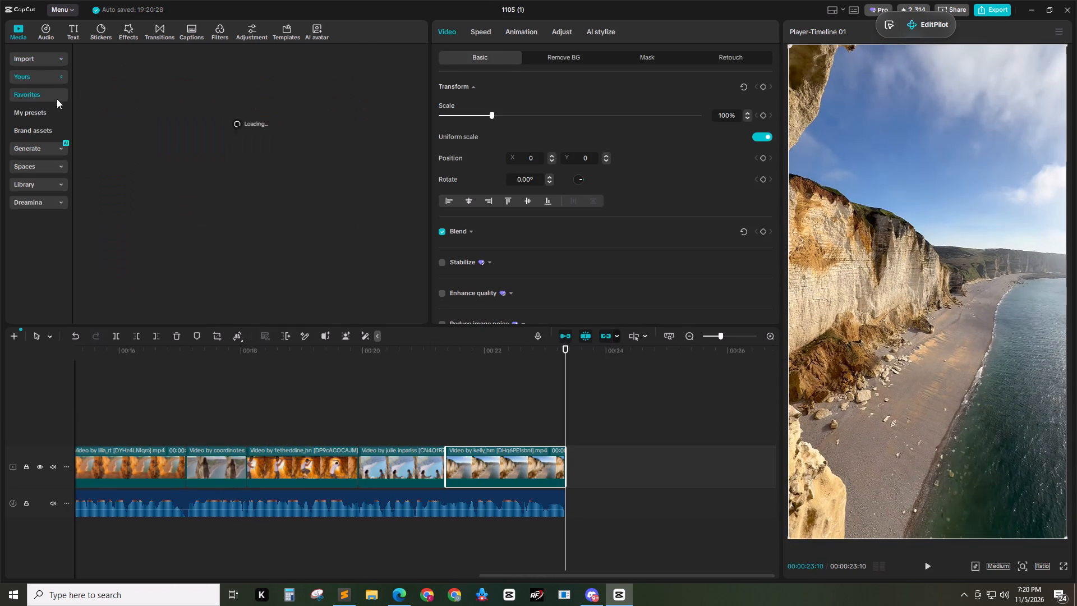
pyautogui.doubleClick(43, 112)
pyautogui.click(292, 138)
pyautogui.moveTo(597, 466); pyautogui.dragTo(600, 435)
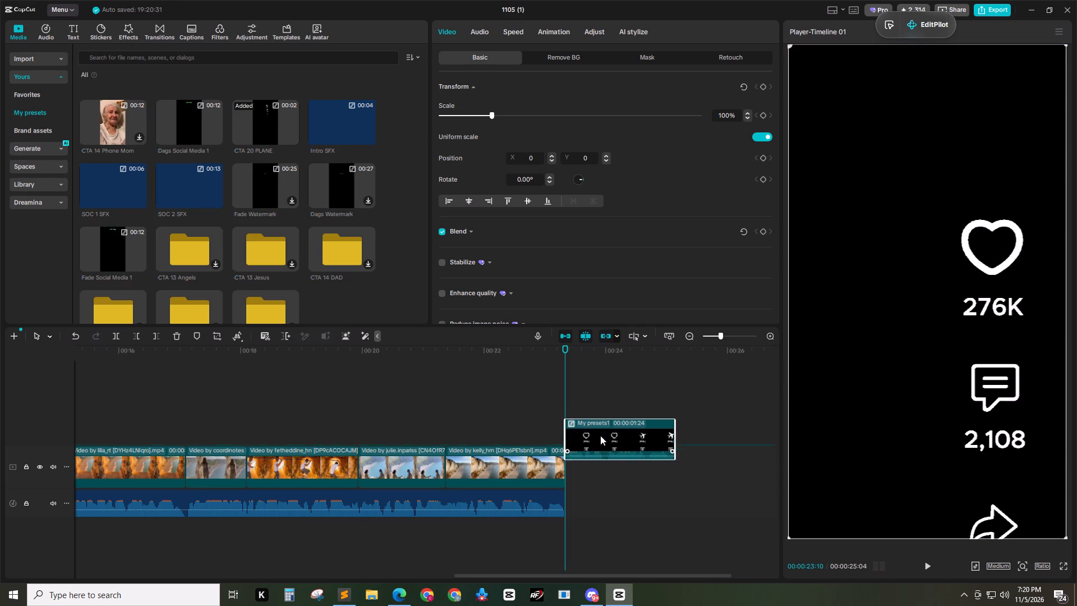
pyautogui.moveTo(600, 435); pyautogui.dragTo(600, 433)
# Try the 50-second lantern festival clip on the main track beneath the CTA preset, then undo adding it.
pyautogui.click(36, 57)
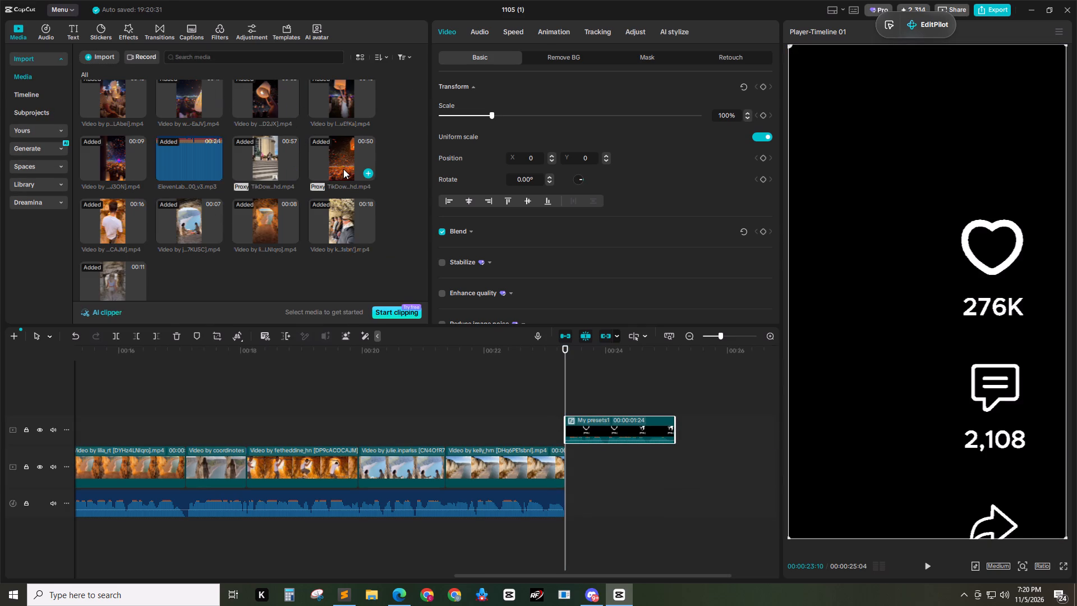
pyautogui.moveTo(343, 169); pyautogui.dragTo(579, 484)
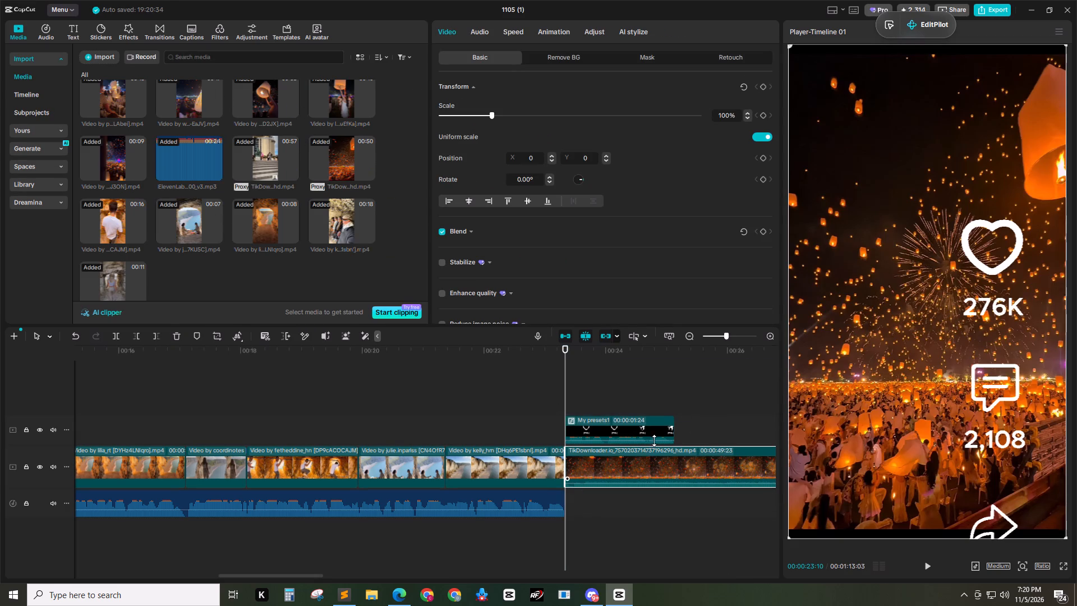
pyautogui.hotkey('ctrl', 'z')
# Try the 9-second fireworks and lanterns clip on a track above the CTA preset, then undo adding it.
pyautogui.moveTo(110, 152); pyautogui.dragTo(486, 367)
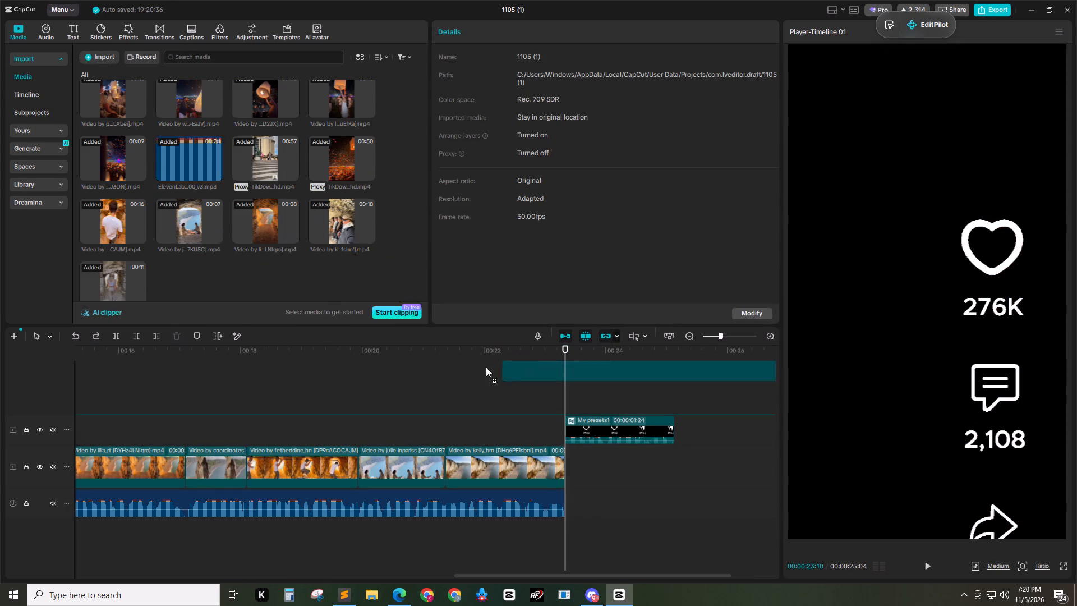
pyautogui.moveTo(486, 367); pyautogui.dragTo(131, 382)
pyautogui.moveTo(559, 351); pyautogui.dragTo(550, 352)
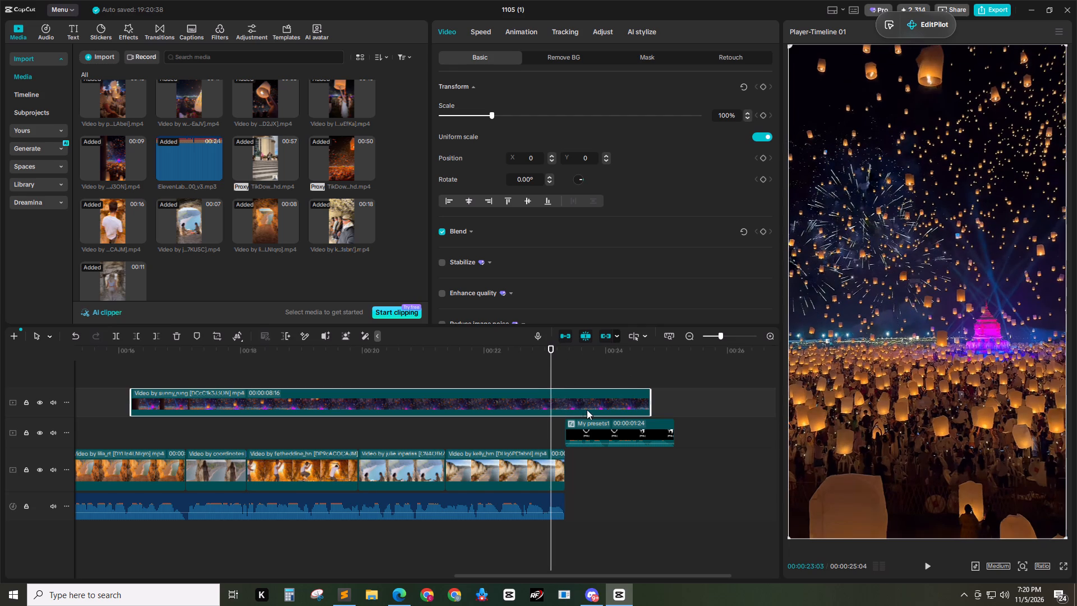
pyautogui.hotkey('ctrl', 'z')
# Add the 50-second lantern festival clip, trim its start to the triple-fireworks view, and place it on the main track beneath the CTA preset.
pyautogui.moveTo(335, 158); pyautogui.dragTo(209, 421)
pyautogui.tripleClick(692, 337)
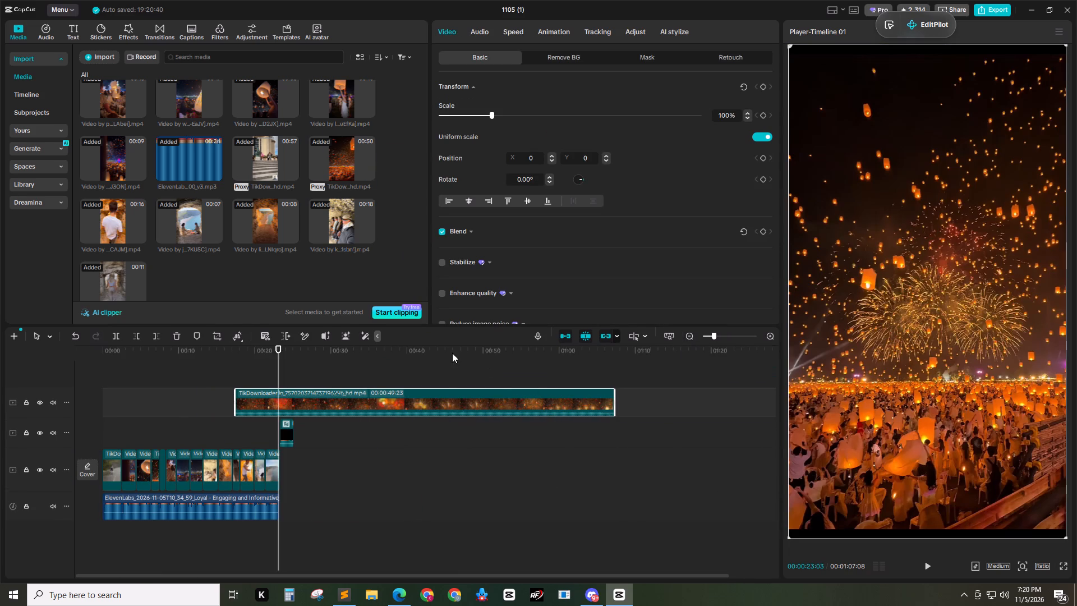
pyautogui.moveTo(452, 348); pyautogui.dragTo(538, 353)
pyautogui.click(544, 402)
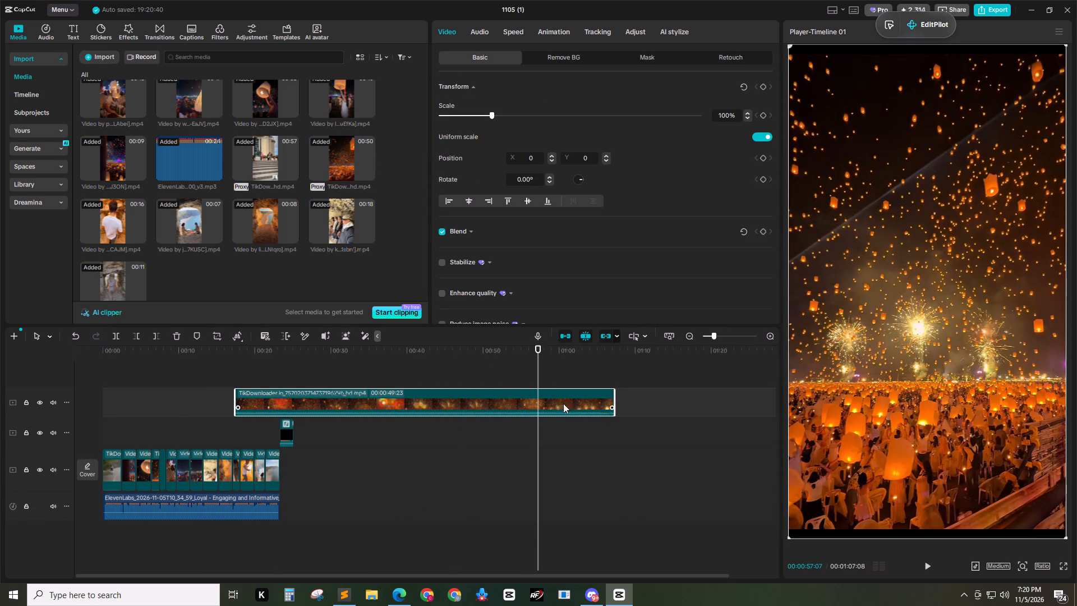
pyautogui.press('q')
pyautogui.moveTo(572, 403); pyautogui.dragTo(332, 470)
# Mute the lantern festival clip and trim its end at 00:00:25:04, level with the end of the CTA preset.
pyautogui.moveTo(312, 353); pyautogui.dragTo(296, 353)
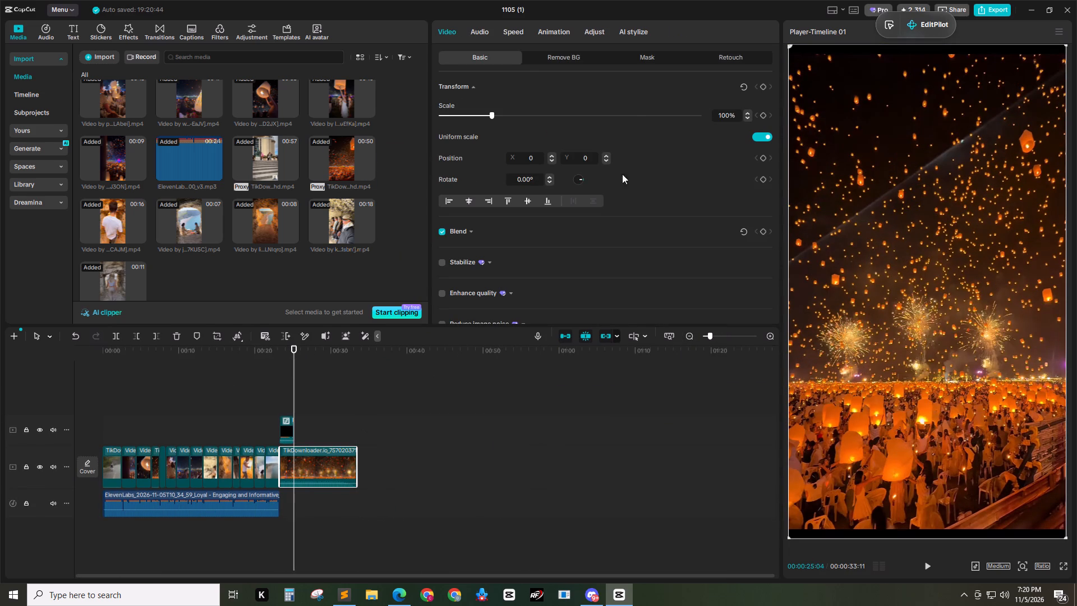
pyautogui.click(486, 29)
pyautogui.moveTo(478, 117); pyautogui.dragTo(254, 143)
pyautogui.press('w')
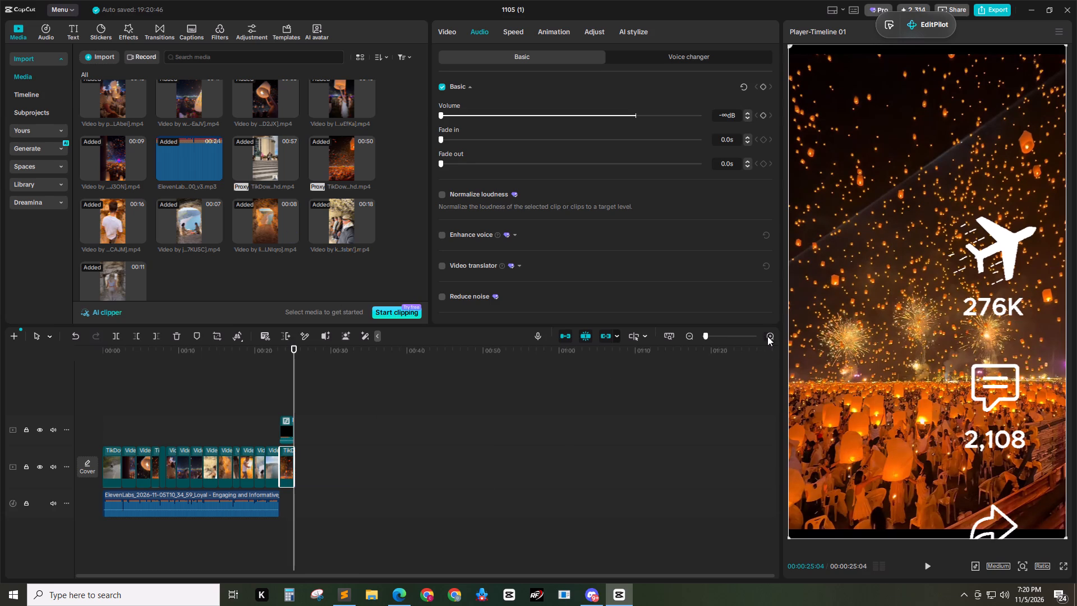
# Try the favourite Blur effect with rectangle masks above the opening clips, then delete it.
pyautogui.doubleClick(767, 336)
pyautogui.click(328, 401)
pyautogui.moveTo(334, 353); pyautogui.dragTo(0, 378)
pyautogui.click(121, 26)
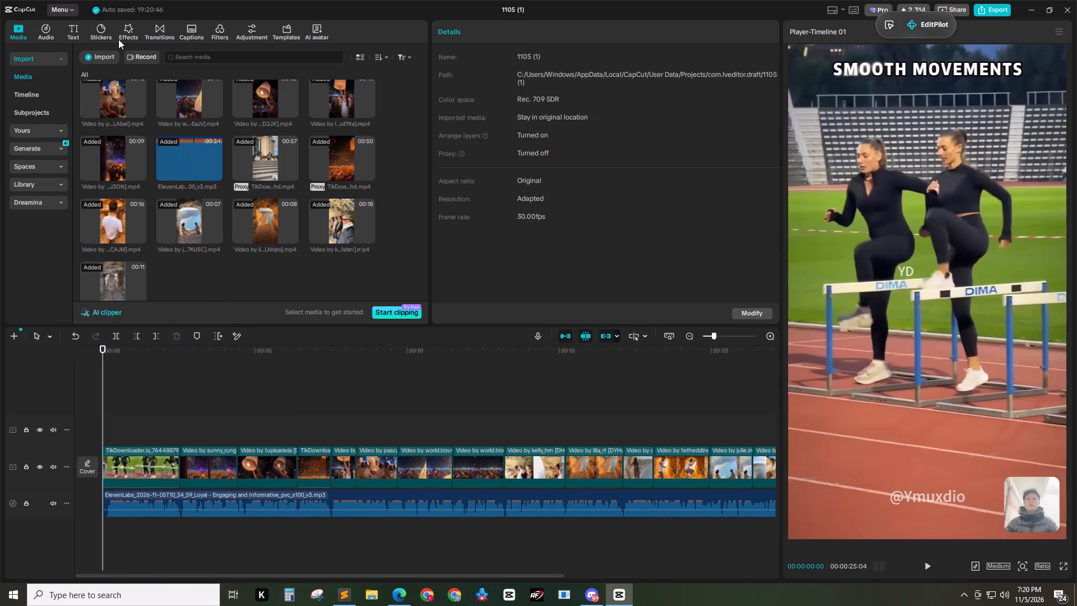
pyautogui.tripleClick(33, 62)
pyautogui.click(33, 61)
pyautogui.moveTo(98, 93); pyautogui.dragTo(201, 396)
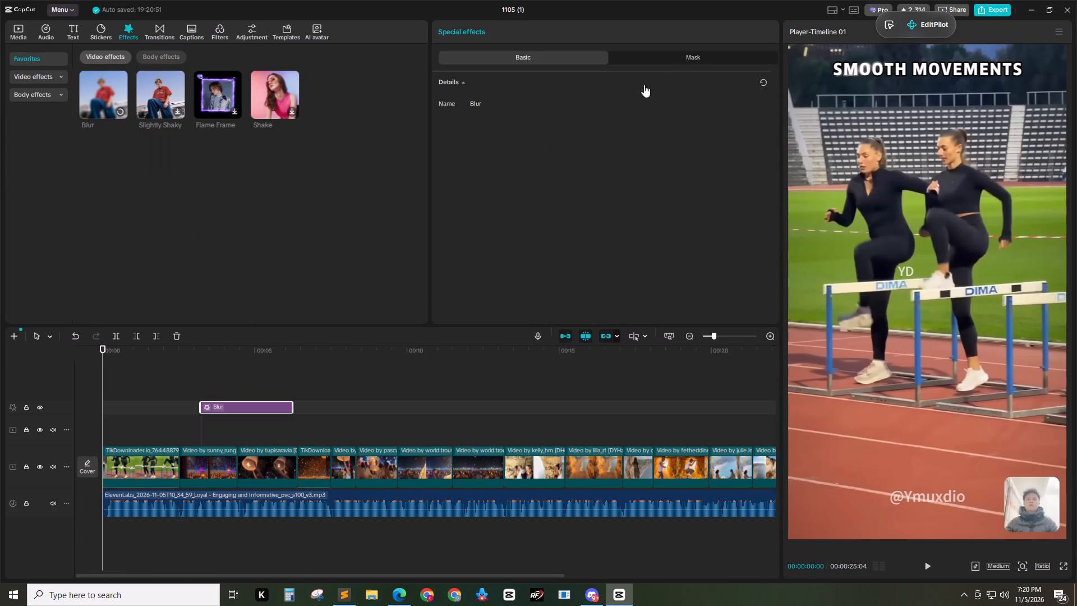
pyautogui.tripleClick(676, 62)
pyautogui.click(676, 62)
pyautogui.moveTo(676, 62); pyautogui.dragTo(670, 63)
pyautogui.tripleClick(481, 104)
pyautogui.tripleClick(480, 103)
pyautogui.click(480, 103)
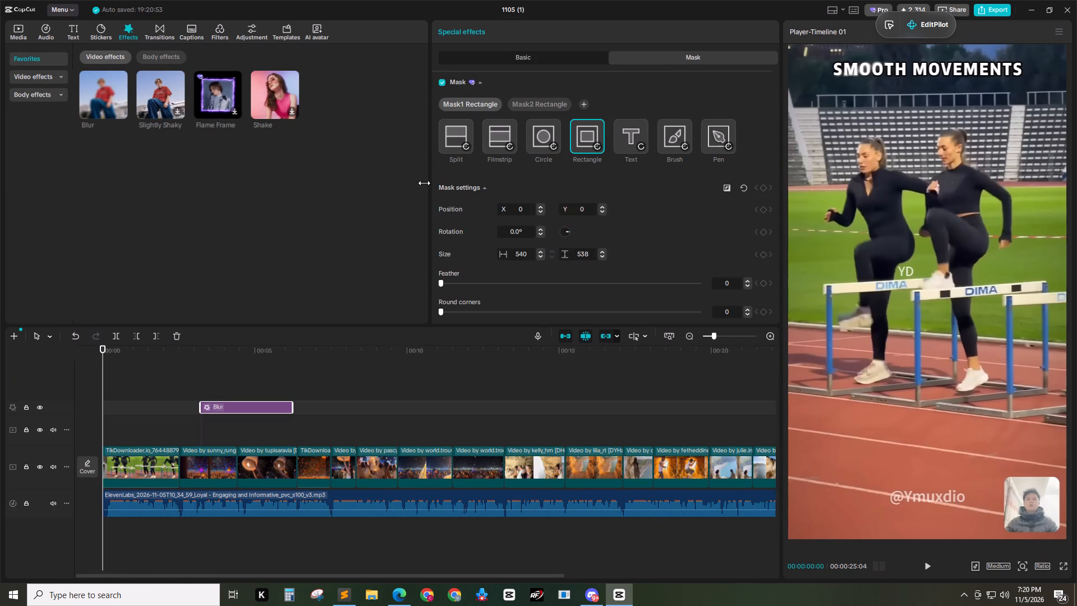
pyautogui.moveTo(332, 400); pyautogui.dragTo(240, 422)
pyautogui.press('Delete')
# Enlarge the opening hurdles clip so its burned-in caption and corner inset fall outside the frame.
pyautogui.moveTo(194, 363); pyautogui.dragTo(179, 359)
pyautogui.moveTo(179, 357); pyautogui.dragTo(182, 362)
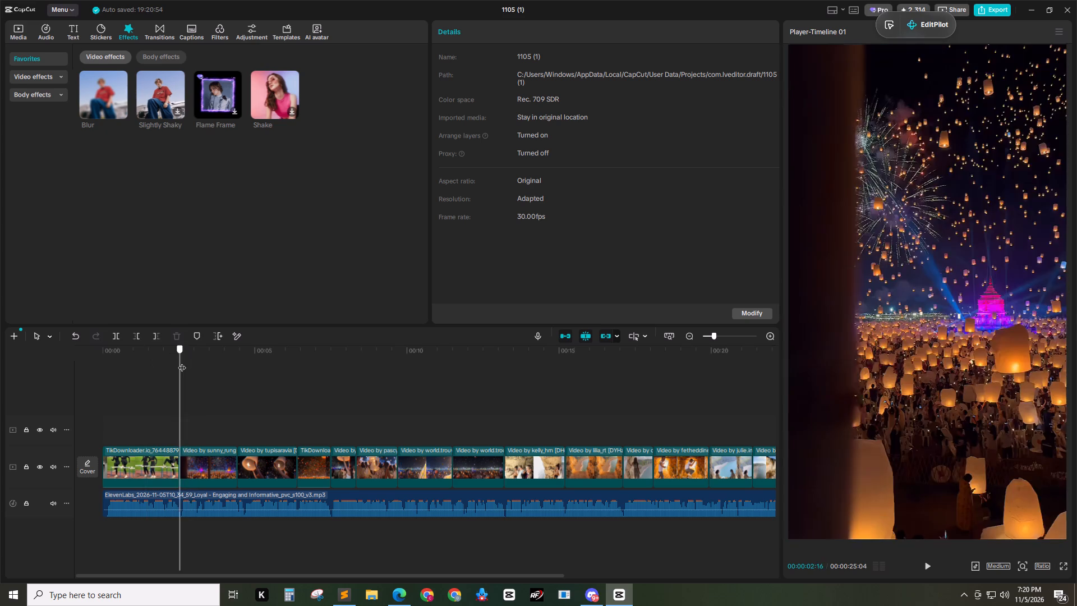
pyautogui.moveTo(182, 362); pyautogui.dragTo(141, 362)
pyautogui.click(127, 480)
pyautogui.moveTo(789, 535); pyautogui.dragTo(637, 601)
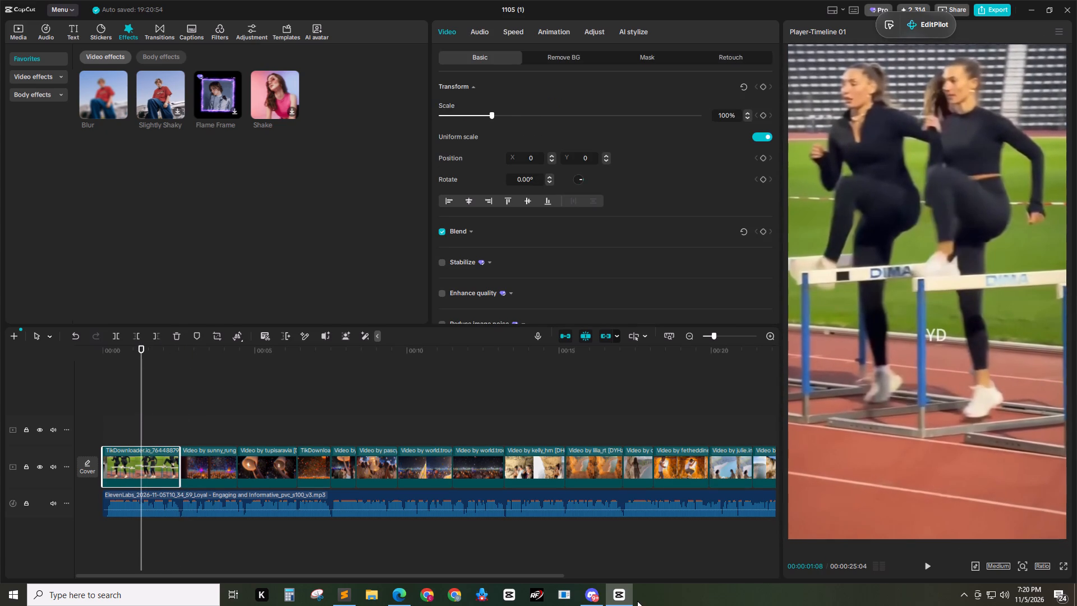
pyautogui.moveTo(637, 601); pyautogui.dragTo(638, 602)
# Examine the framing of the main-track clips from the lantern release through to the closing CTA section.
pyautogui.click(258, 465)
pyautogui.moveTo(243, 341); pyautogui.dragTo(255, 348)
pyautogui.moveTo(255, 350); pyautogui.dragTo(263, 359)
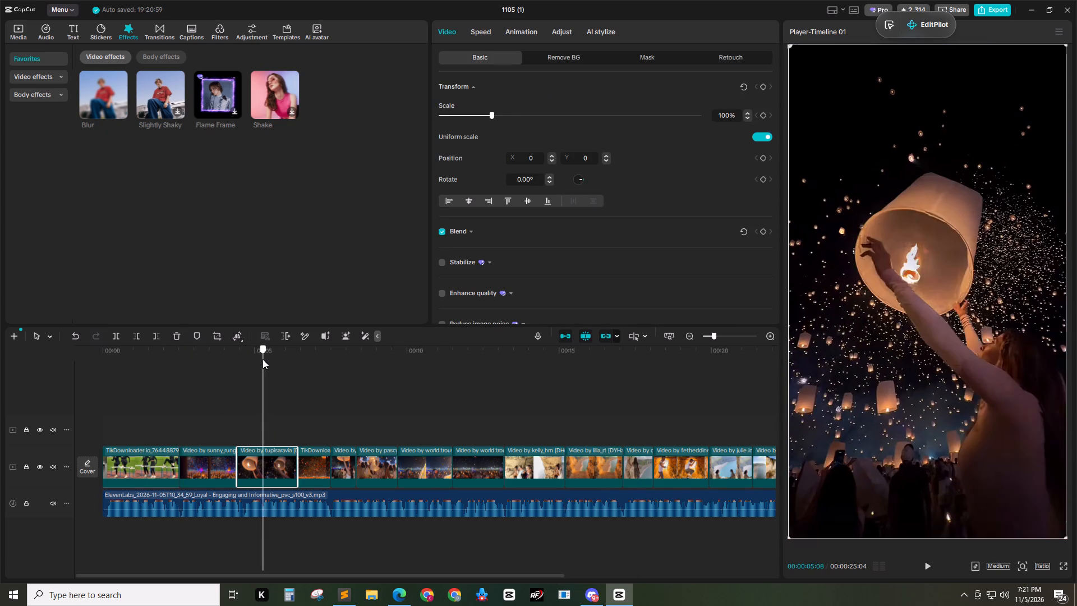
pyautogui.moveTo(263, 359); pyautogui.dragTo(285, 371)
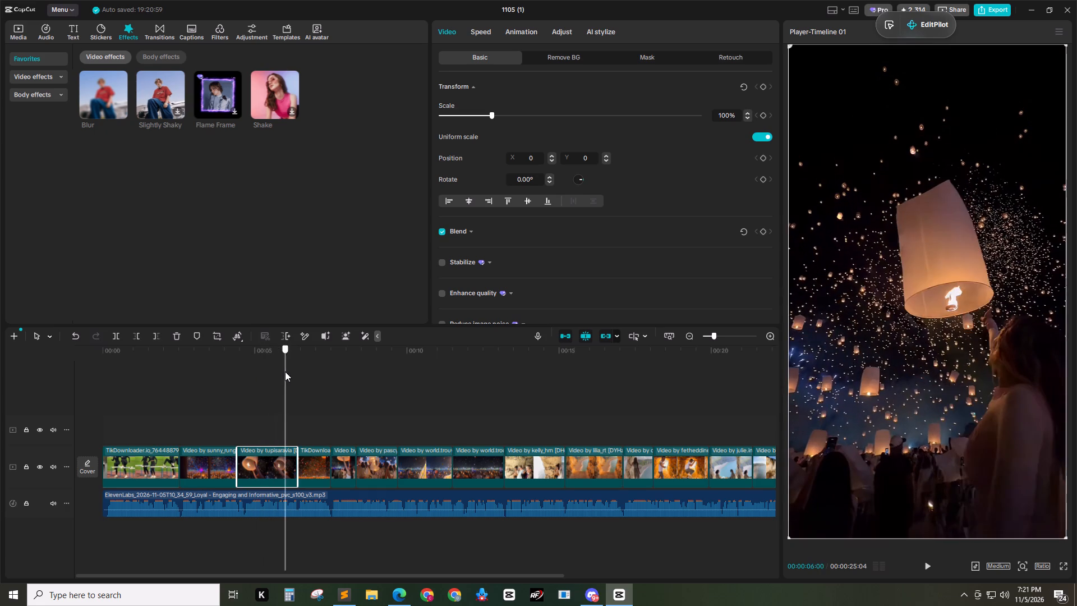
pyautogui.moveTo(285, 371); pyautogui.dragTo(284, 372)
pyautogui.click(264, 384)
pyautogui.moveTo(255, 359); pyautogui.dragTo(351, 366)
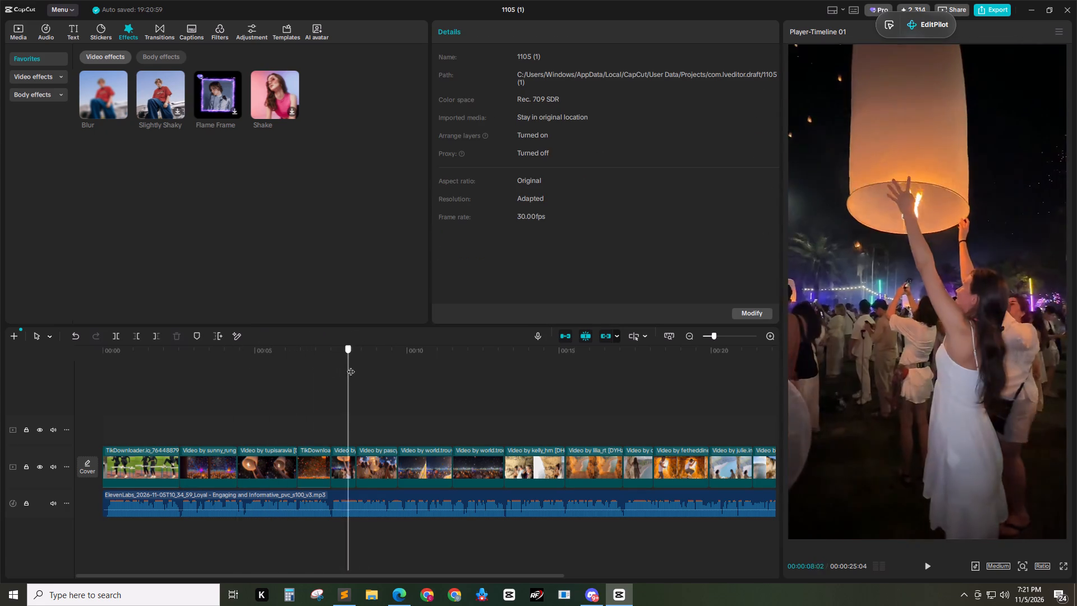
pyautogui.moveTo(351, 366); pyautogui.dragTo(477, 373)
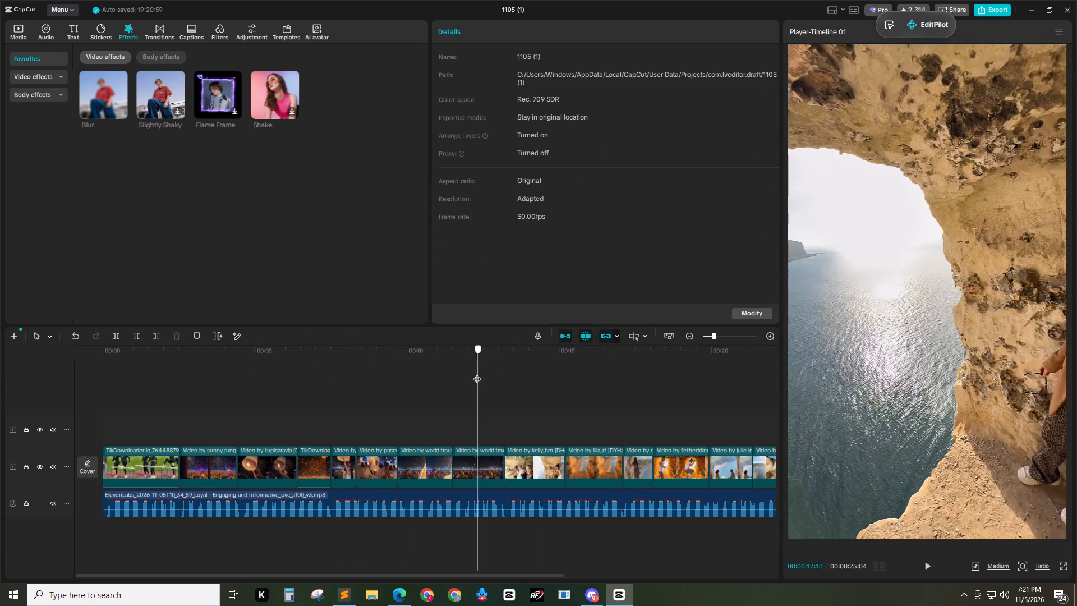
pyautogui.moveTo(477, 373); pyautogui.dragTo(587, 378)
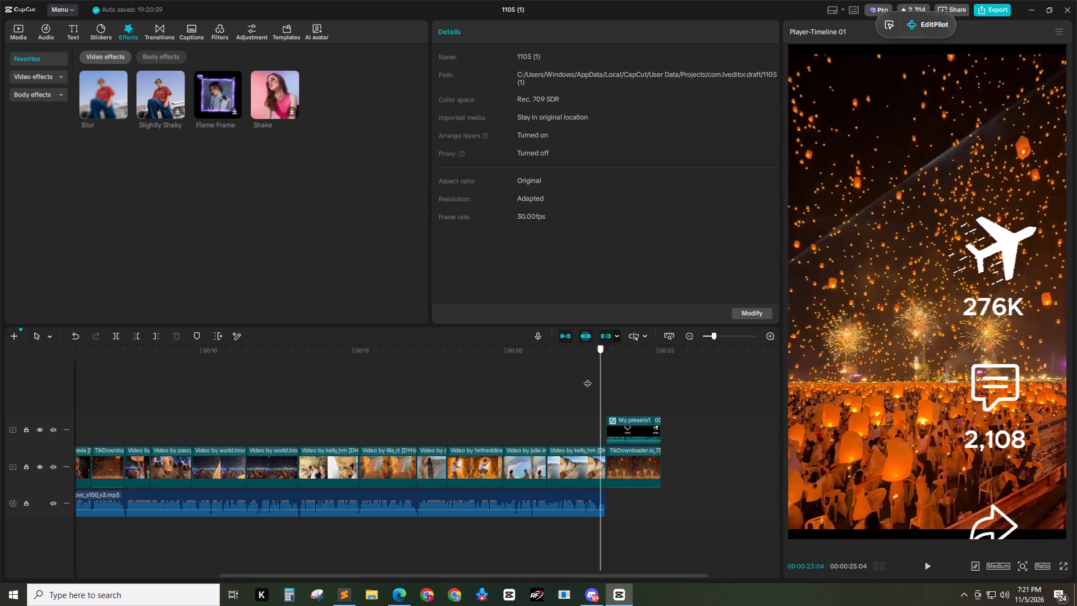
# Scale the closing lantern festival clip to 106% so it fills the frame.
pyautogui.moveTo(587, 378); pyautogui.dragTo(633, 377)
pyautogui.click(632, 478)
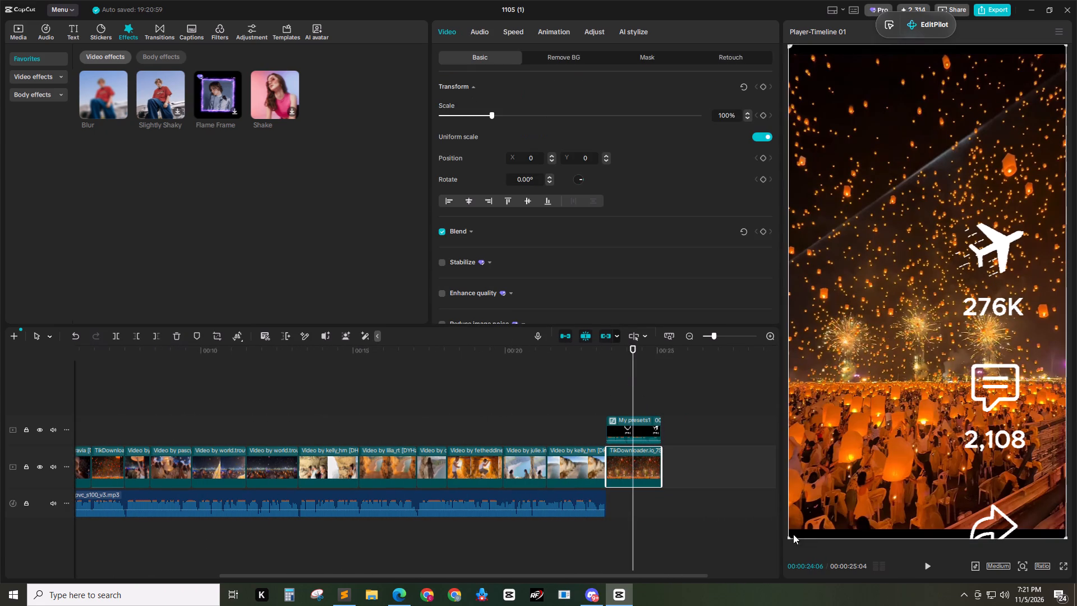
pyautogui.moveTo(789, 538); pyautogui.dragTo(776, 559)
# Return to the start of the video and open the saved presets collection.
pyautogui.moveTo(595, 352); pyautogui.dragTo(482, 357)
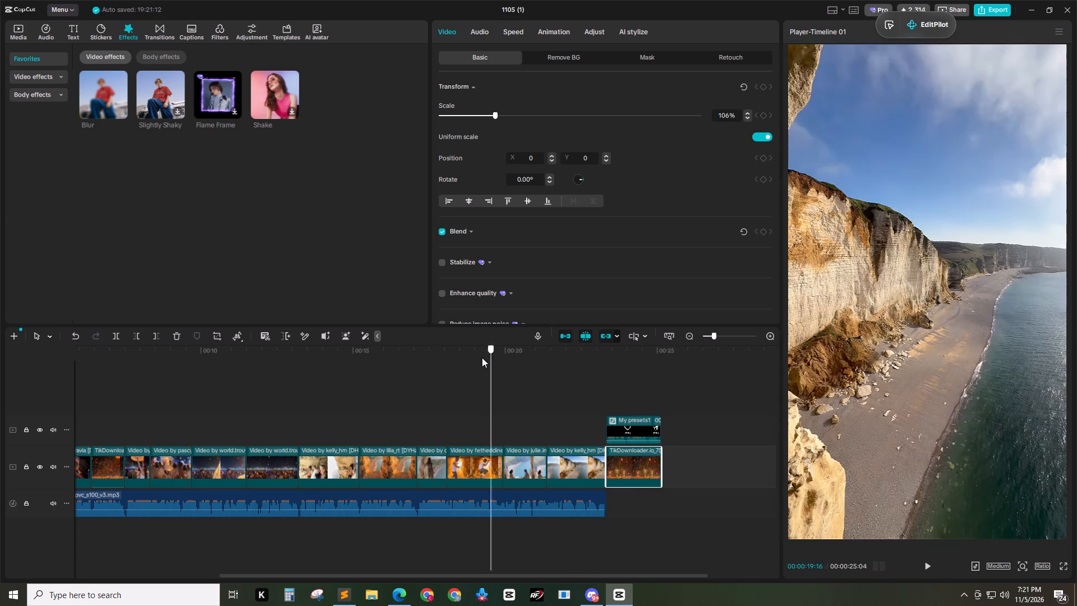
pyautogui.moveTo(482, 357); pyautogui.dragTo(16, 380)
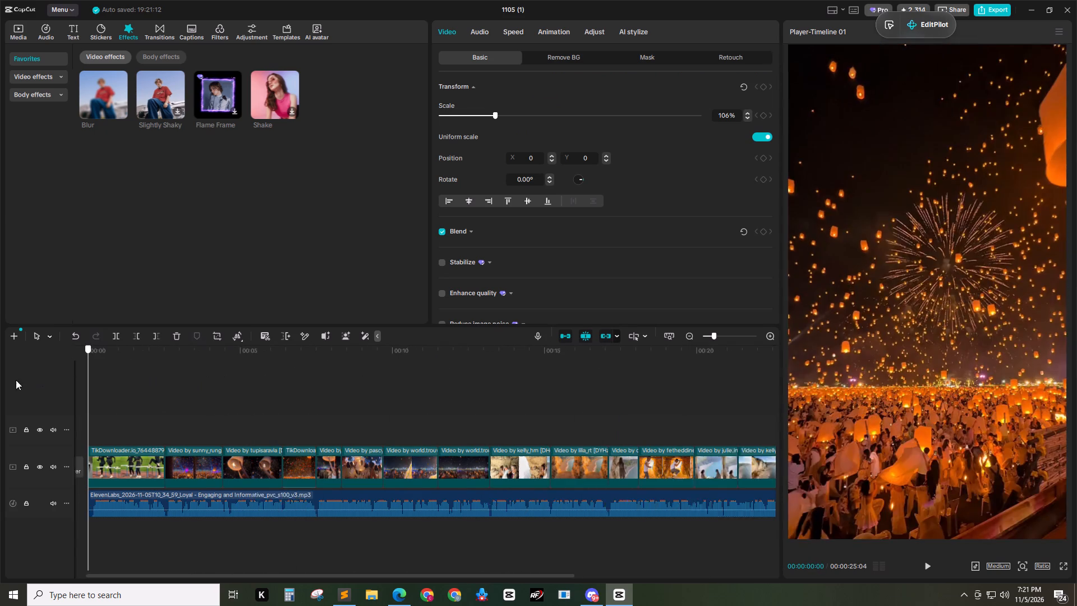
pyautogui.moveTo(16, 380); pyautogui.dragTo(0, 382)
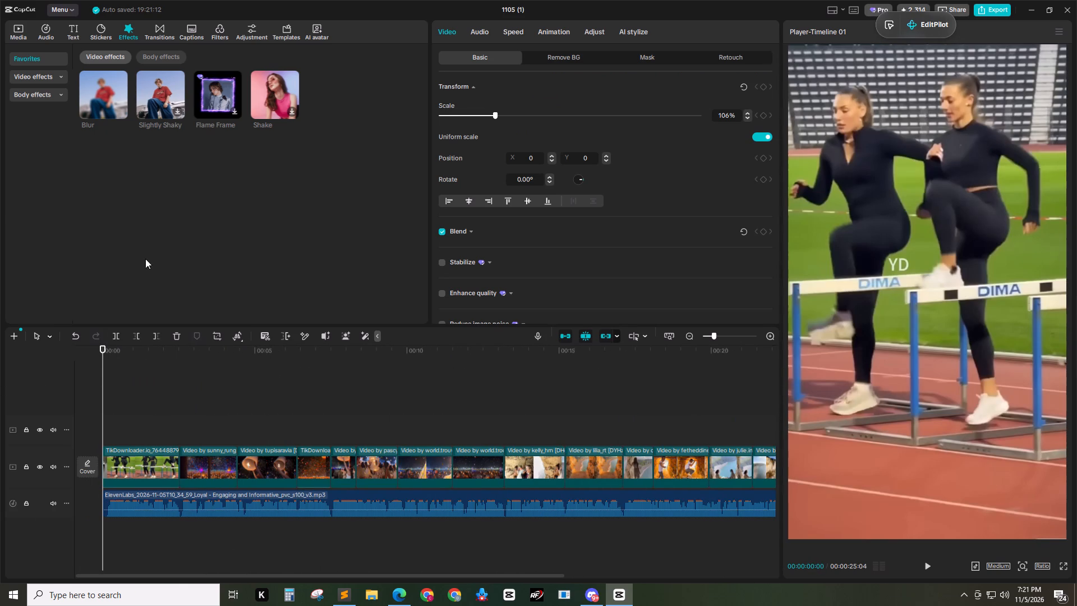
pyautogui.moveTo(139, 357); pyautogui.dragTo(42, 345)
pyautogui.click(16, 29)
pyautogui.click(42, 128)
pyautogui.click(39, 109)
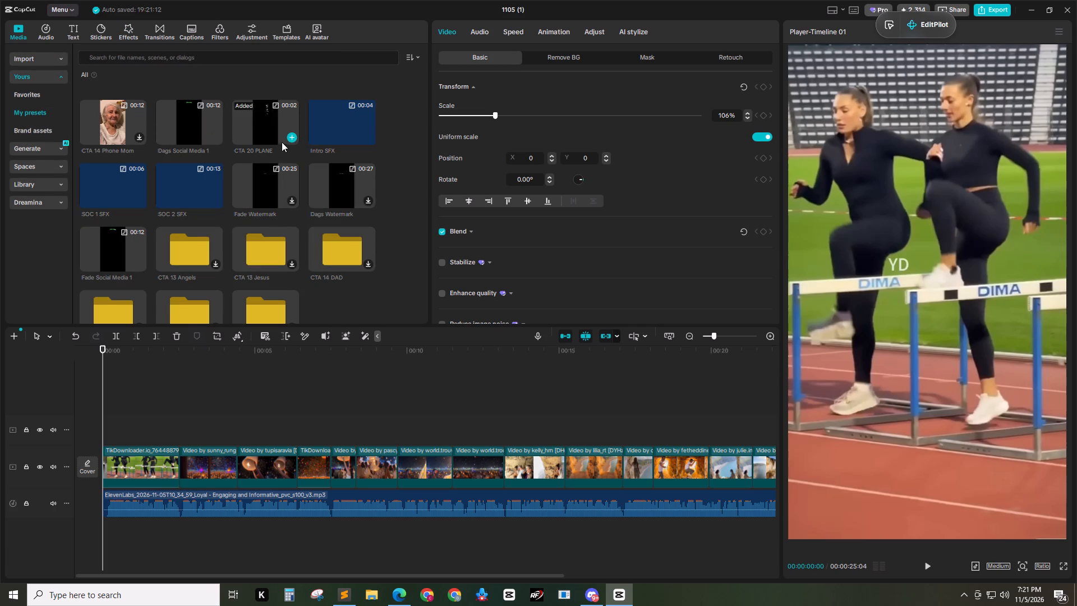
# Switch to Sublime Text to check the channel script and scheduled uploads notes, then return to CapCut.
pyautogui.click(355, 595)
pyautogui.click(609, 170)
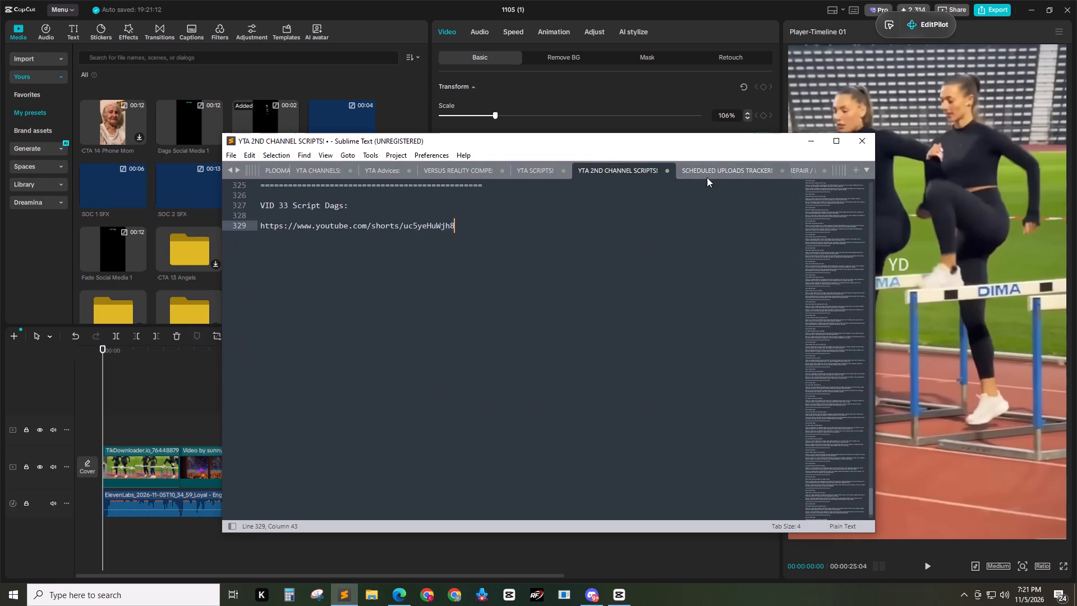
pyautogui.click(707, 177)
pyautogui.click(535, 168)
pyautogui.click(813, 144)
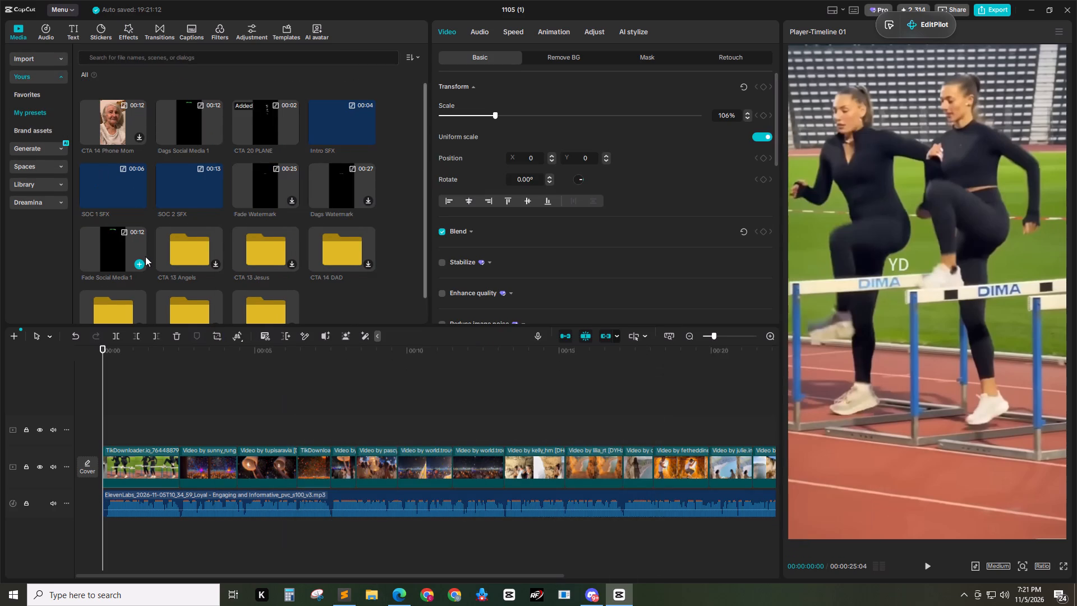
# Add the Fade Social Media 1 preset at the start, move it above the main clips, and ungroup it into separate layers.
pyautogui.click(142, 261)
pyautogui.moveTo(168, 479); pyautogui.dragTo(163, 428)
pyautogui.hotkey('alt', 'shift', 'g')
# Extend the flag, location pin, TUTI PAL VIEWPOINT and REALITY layers together to end at 00:00:13:06.
pyautogui.moveTo(503, 378); pyautogui.dragTo(395, 454)
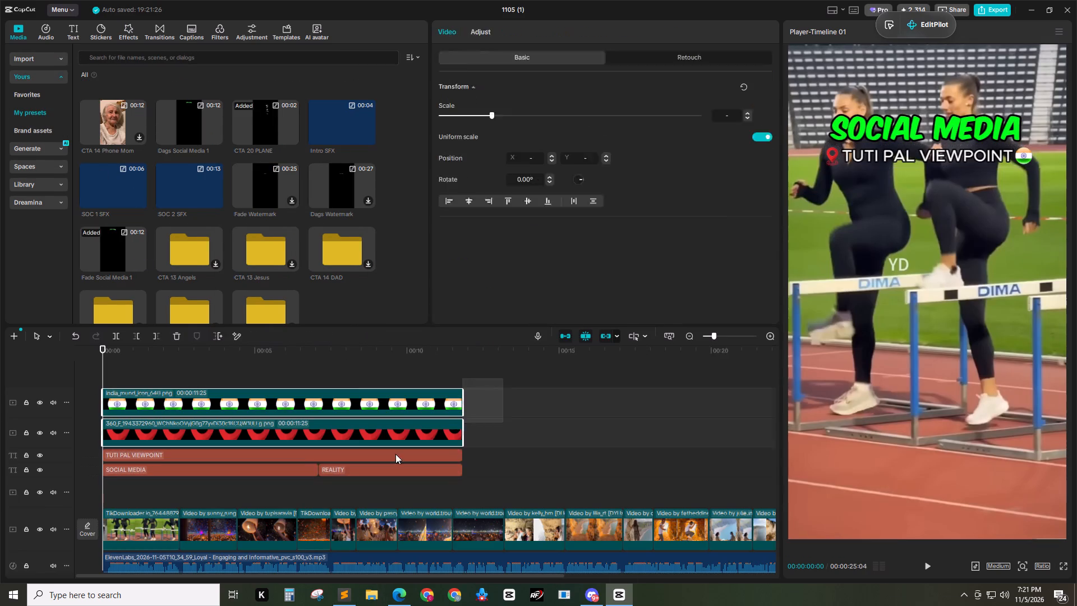
pyautogui.moveTo(395, 454); pyautogui.dragTo(300, 475)
pyautogui.click(503, 389)
pyautogui.moveTo(504, 384); pyautogui.dragTo(441, 474)
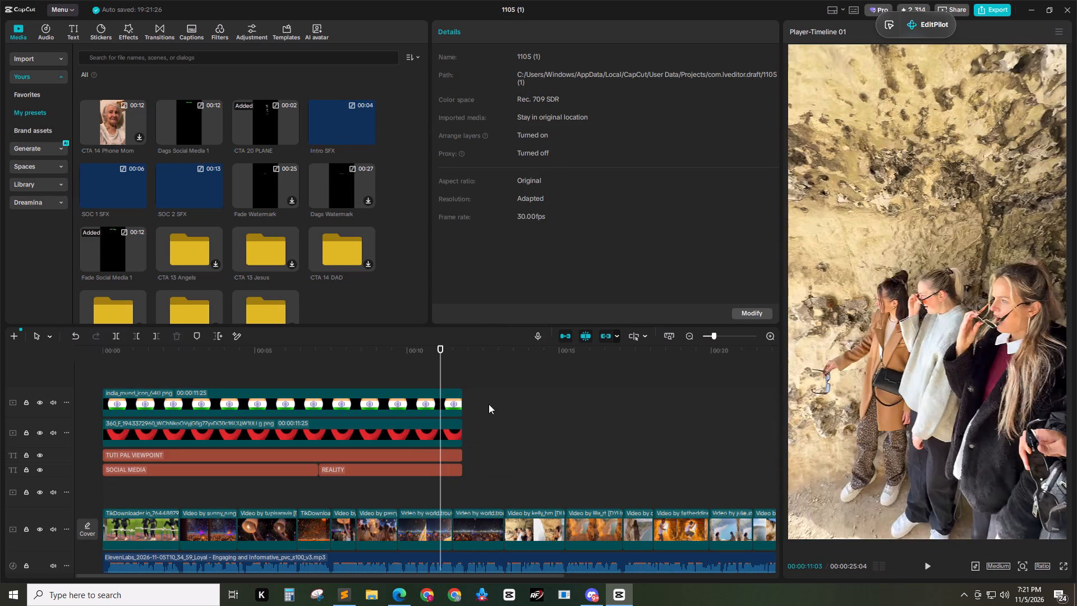
pyautogui.moveTo(499, 380); pyautogui.dragTo(428, 488)
pyautogui.moveTo(465, 409); pyautogui.dragTo(504, 410)
# Copy all the title layers, paste them directly after the first set, and trim the copies to a 00:00:10:04 duration, ending before the CTA.
pyautogui.moveTo(543, 377); pyautogui.dragTo(392, 437)
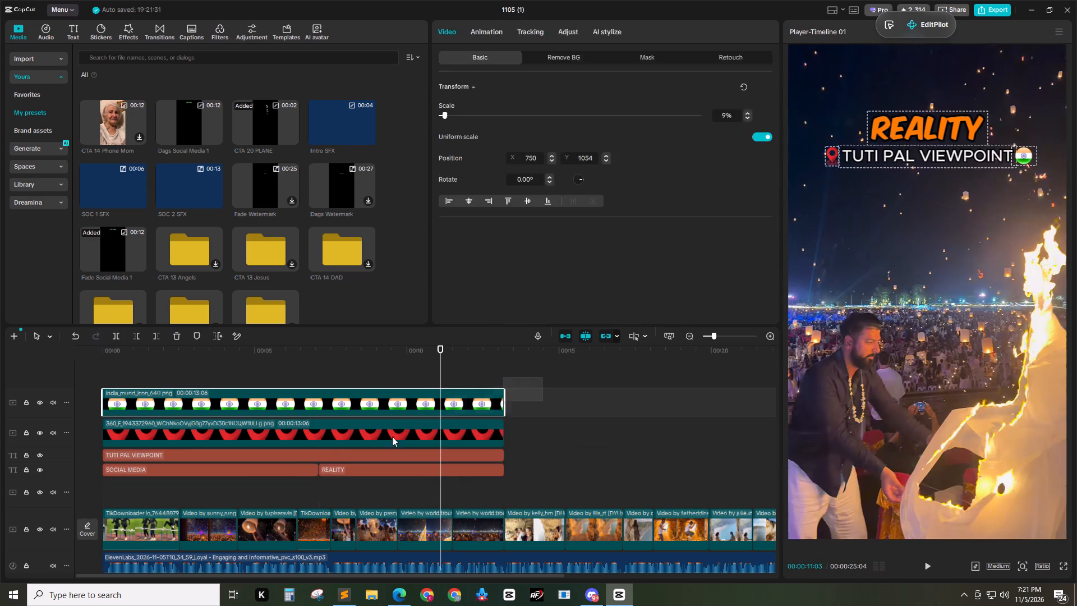
pyautogui.moveTo(392, 437); pyautogui.dragTo(258, 472)
pyautogui.hotkey('ctrl', 'c')
pyautogui.hotkey('ctrl', 'c')
pyautogui.moveTo(541, 351); pyautogui.dragTo(501, 353)
pyautogui.hotkey('ctrl', 'v')
pyautogui.moveTo(459, 578); pyautogui.dragTo(536, 576)
pyautogui.moveTo(709, 351); pyautogui.dragTo(695, 352)
pyautogui.press('w')
# Trim the second SOCIAL MEDIA title's end at 00:00:18:03 and extend the second REALITY title's start back to meet it.
pyautogui.moveTo(682, 351); pyautogui.dragTo(567, 367)
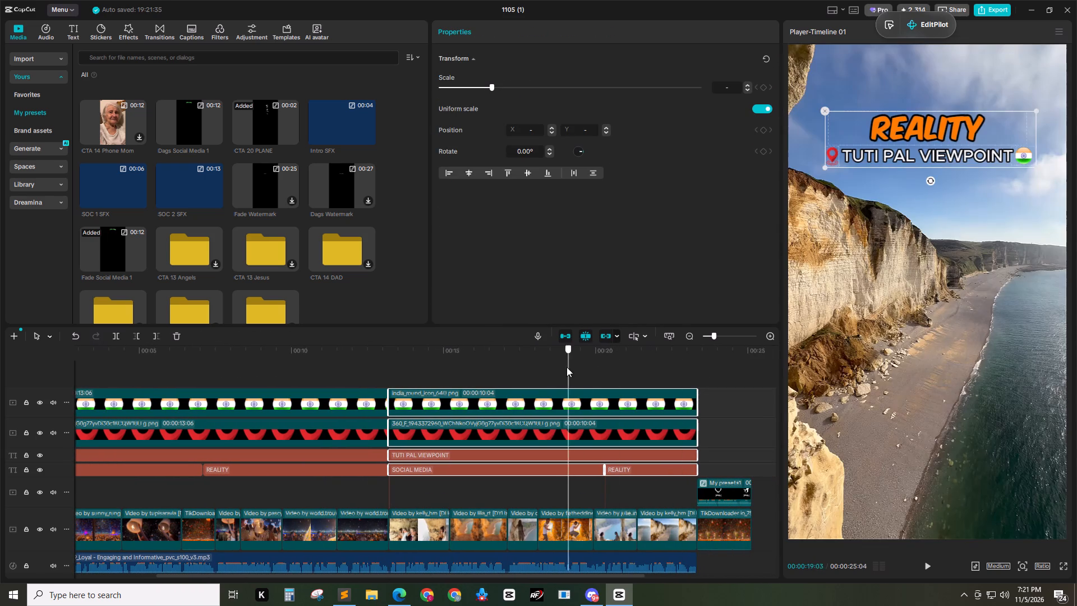
pyautogui.moveTo(567, 367); pyautogui.dragTo(540, 366)
pyautogui.click(548, 474)
pyautogui.press('w')
pyautogui.click(641, 474)
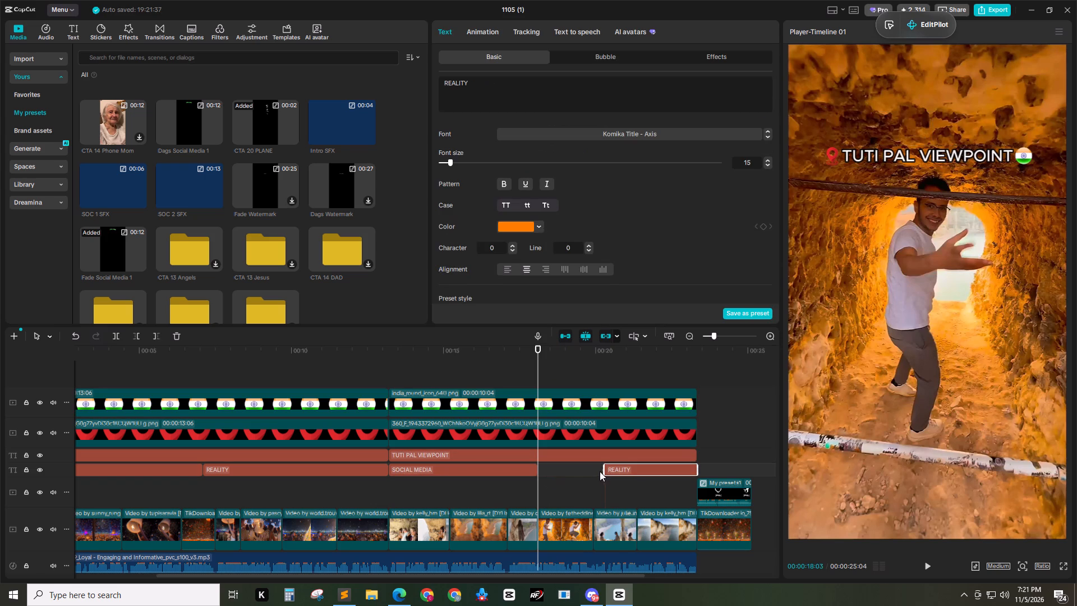
pyautogui.moveTo(605, 470); pyautogui.dragTo(429, 466)
# Trim the first REALITY title's start to 00:00:07:15 and extend the first SOCIAL MEDIA title to meet it.
pyautogui.moveTo(300, 349); pyautogui.dragTo(197, 358)
pyautogui.press('space')
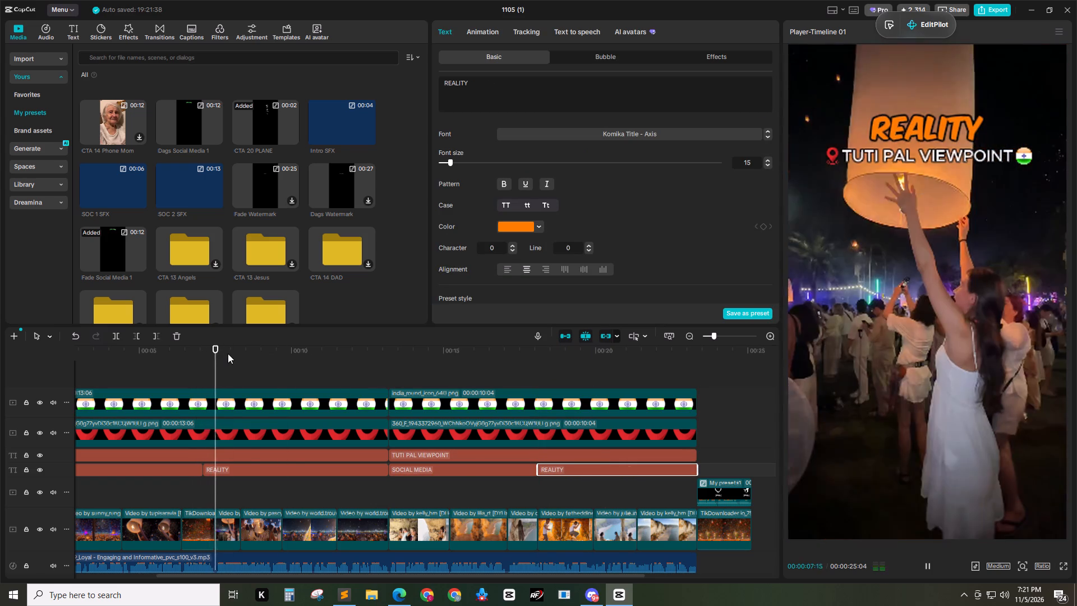
pyautogui.moveTo(248, 353); pyautogui.dragTo(215, 355)
pyautogui.click(235, 469)
pyautogui.press('q')
pyautogui.click(179, 470)
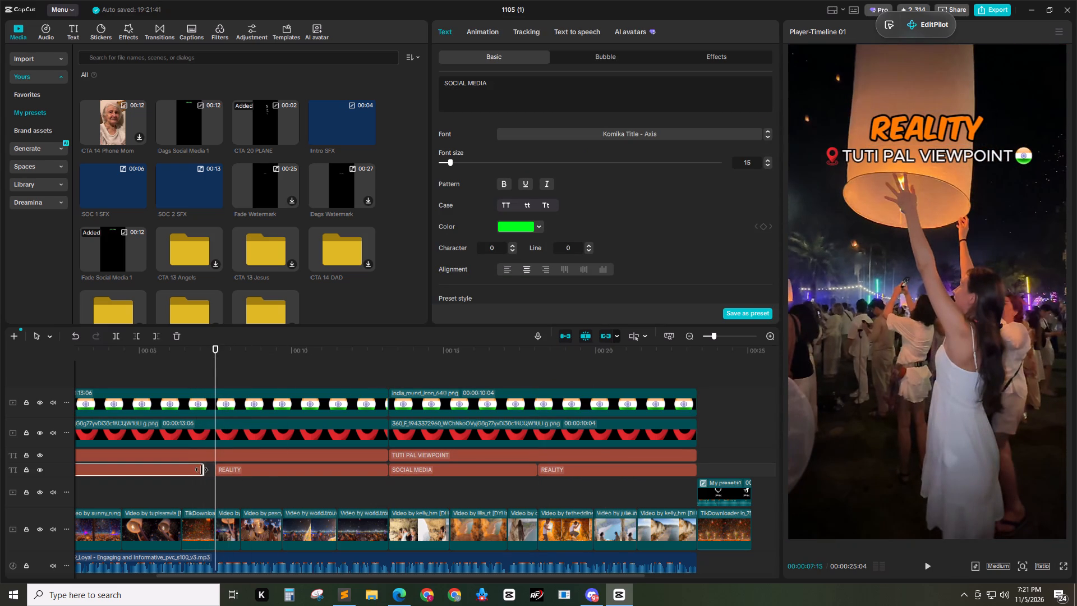
pyautogui.moveTo(202, 470); pyautogui.dragTo(263, 476)
pyautogui.click(265, 476)
# Return to the start of the video.
pyautogui.click(243, 361)
pyautogui.moveTo(259, 355); pyautogui.dragTo(0, 374)
pyautogui.click(608, 594)
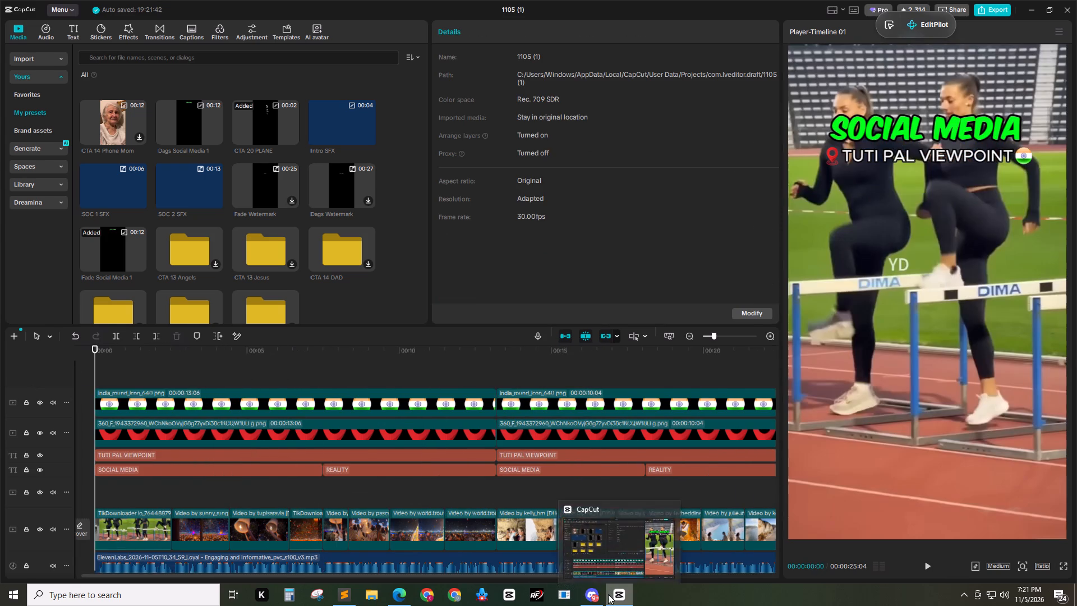
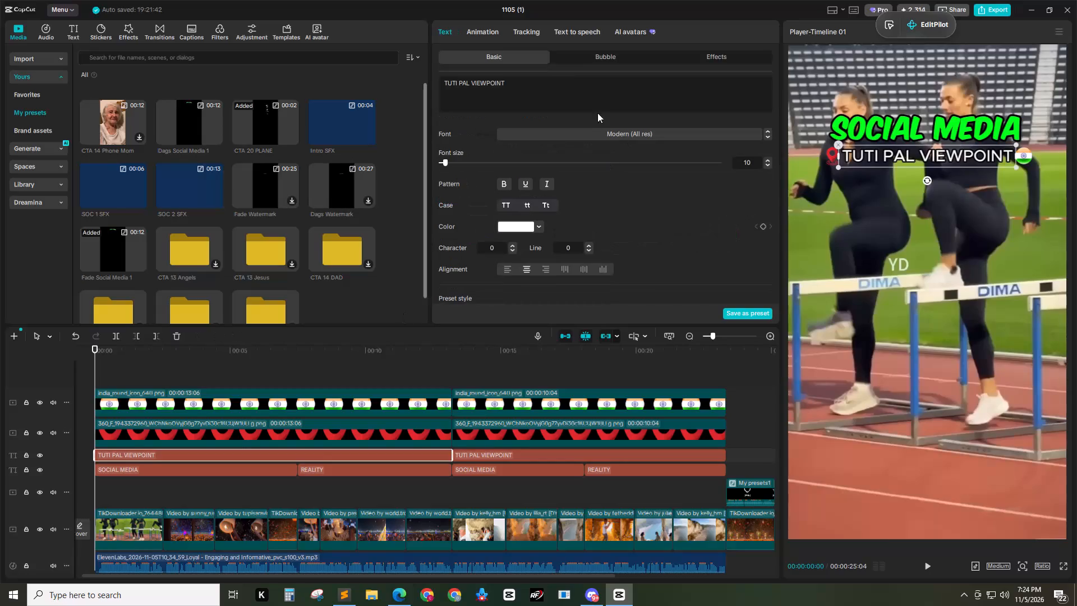
# Change the first TUTI PAL VIEWPOINT title's text to LANTERN FESTIVAL and the second one's to ETRETAT CAVE.
pyautogui.click(587, 99)
pyautogui.hotkey('ctrl', 'a')
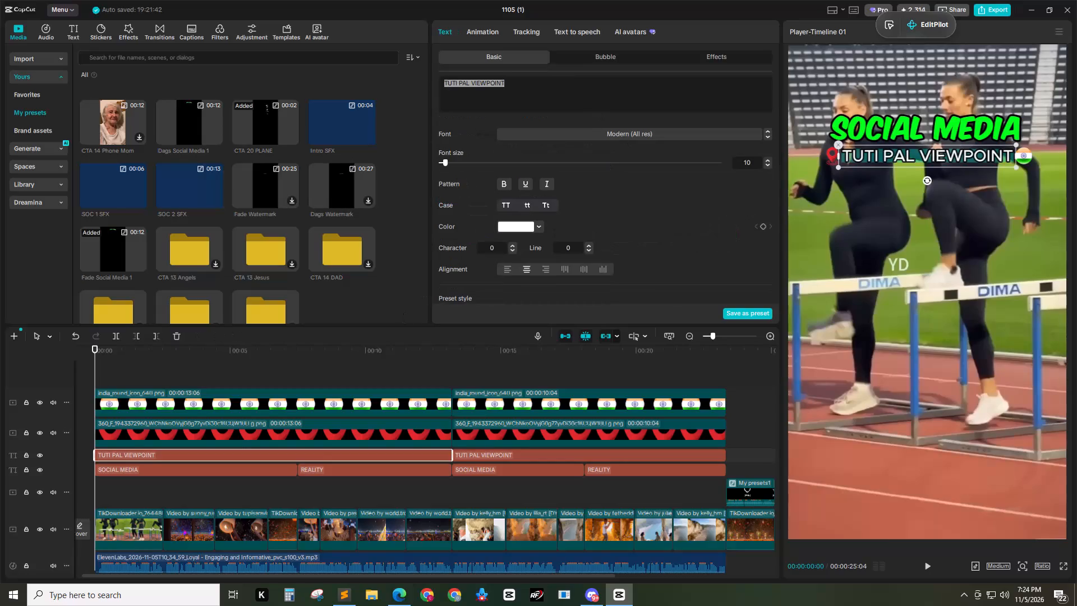
pyautogui.write('LANTERN FESTIVAL')
pyautogui.click(498, 454)
pyautogui.click(547, 97)
pyautogui.hotkey('ctrl', 'a')
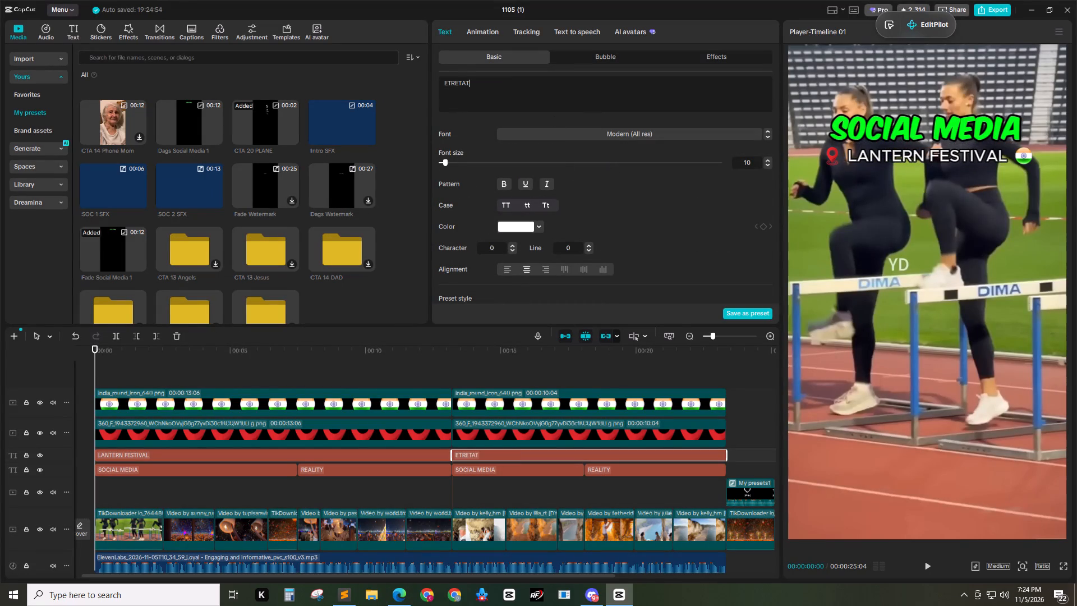
# Set the first India flag's X position to 720 so it sits closer to the LANTERN FESTIVAL title.
pyautogui.click(248, 354)
pyautogui.moveTo(241, 350); pyautogui.dragTo(250, 350)
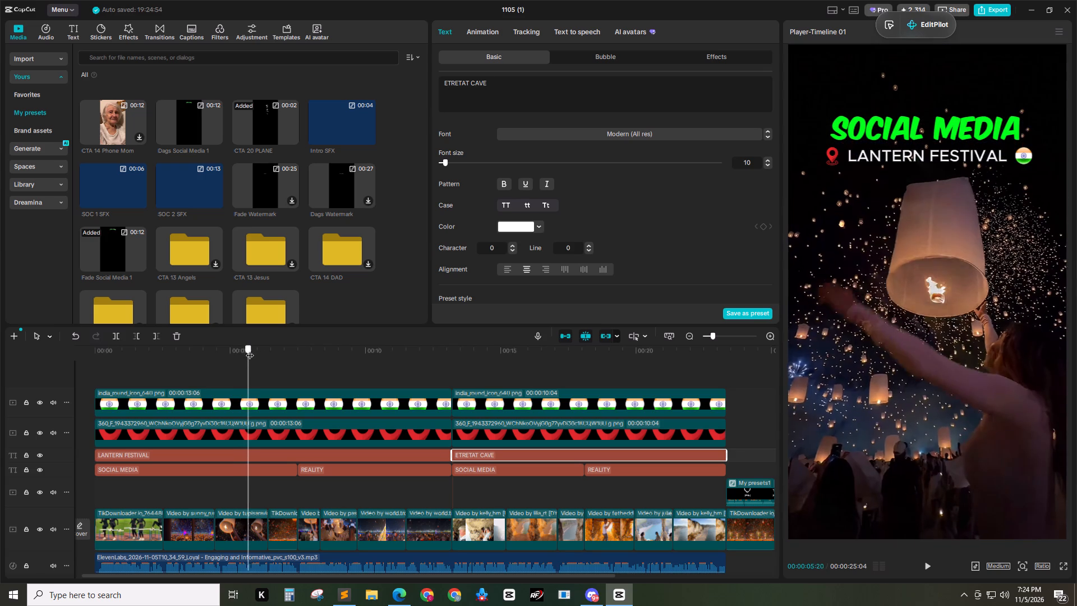
pyautogui.moveTo(250, 350); pyautogui.dragTo(250, 350)
pyautogui.click(319, 401)
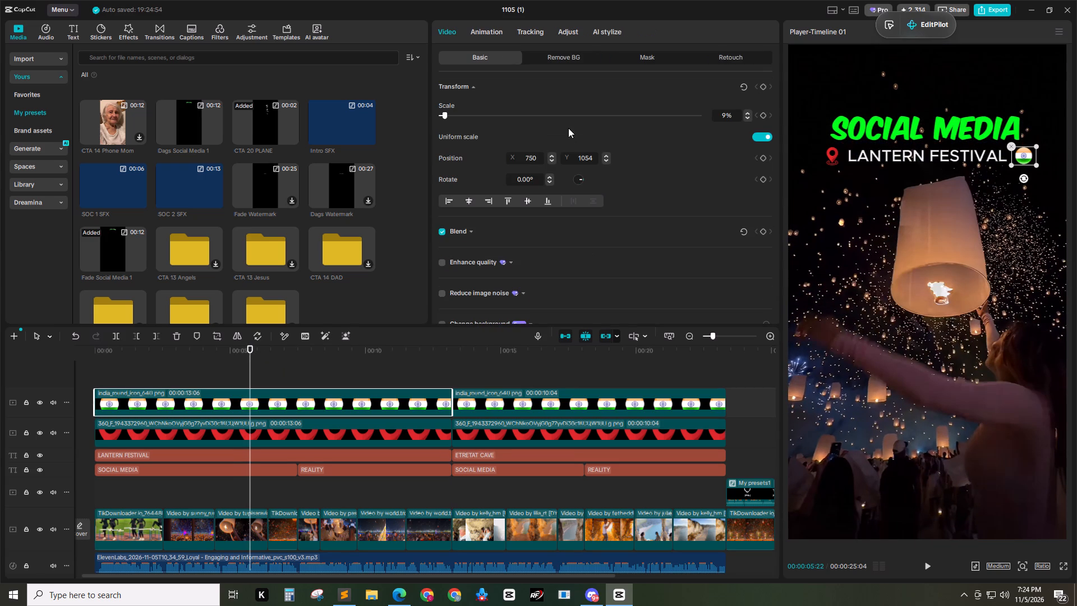
pyautogui.moveTo(538, 157); pyautogui.dragTo(530, 158)
pyautogui.write('00')
pyautogui.press('Return')
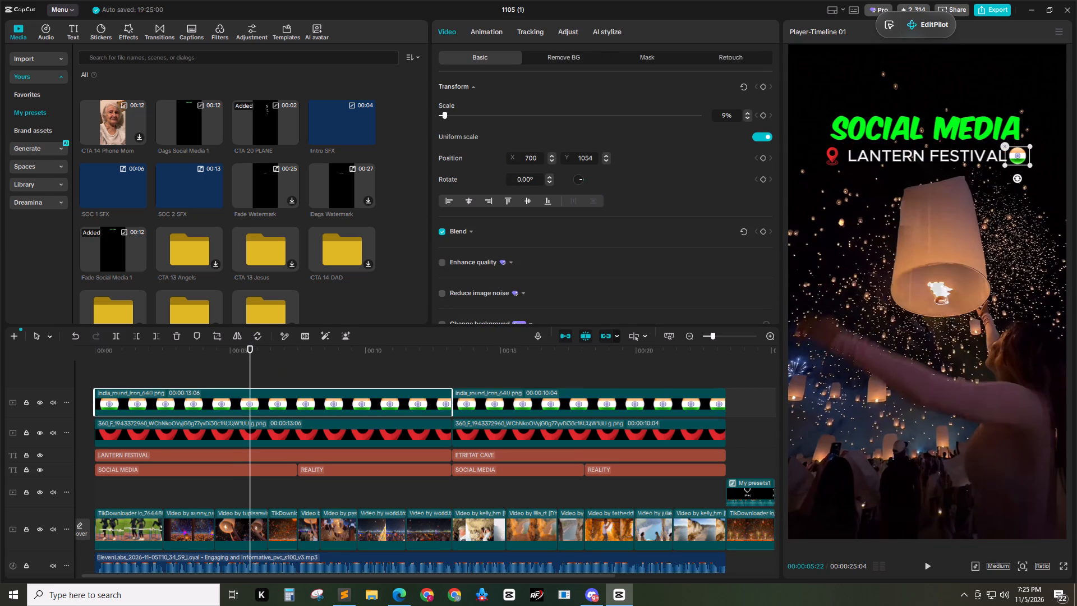
pyautogui.click(532, 158)
pyautogui.press('BackSpace')
pyautogui.press('2')
pyautogui.press('Return')
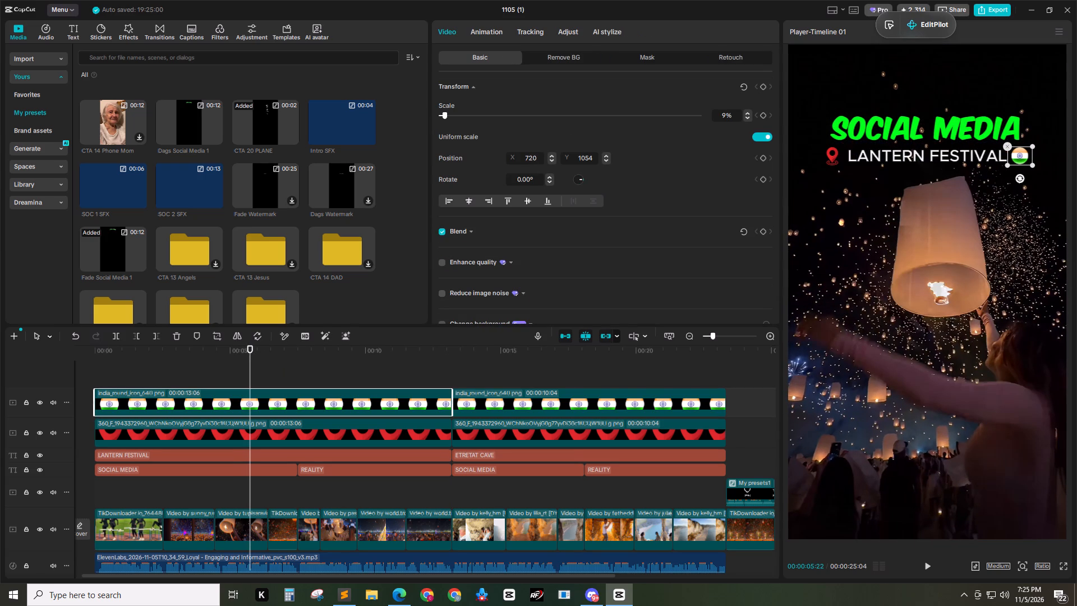
# Set the first red location pin's X position to -700 so it sits beside the LANTERN FESTIVAL title.
pyautogui.click(383, 435)
pyautogui.click(535, 157)
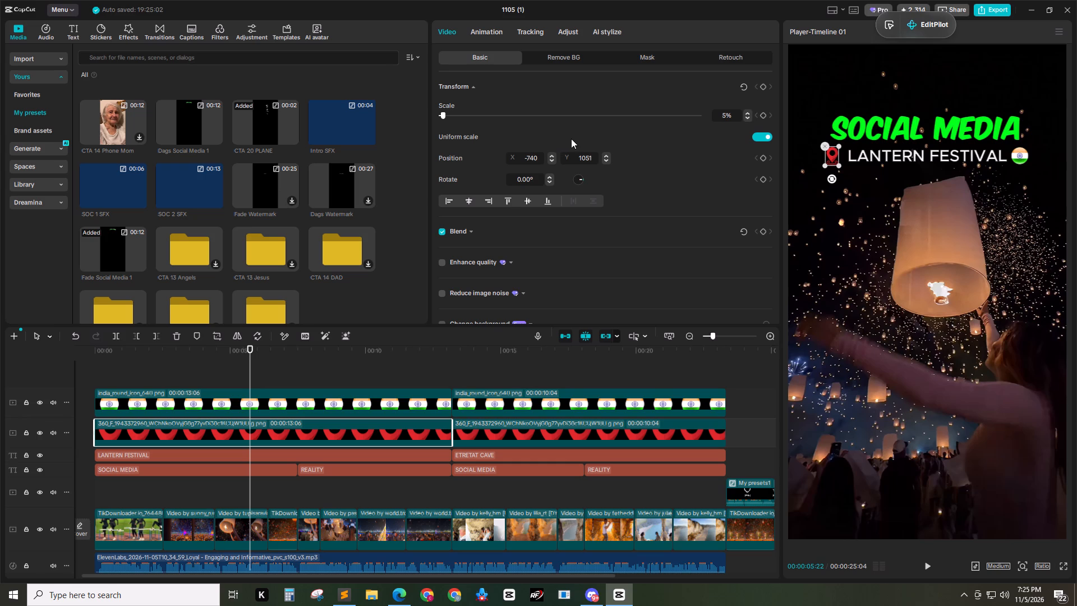
pyautogui.press('BackSpace')
pyautogui.press('0')
pyautogui.press('Return')
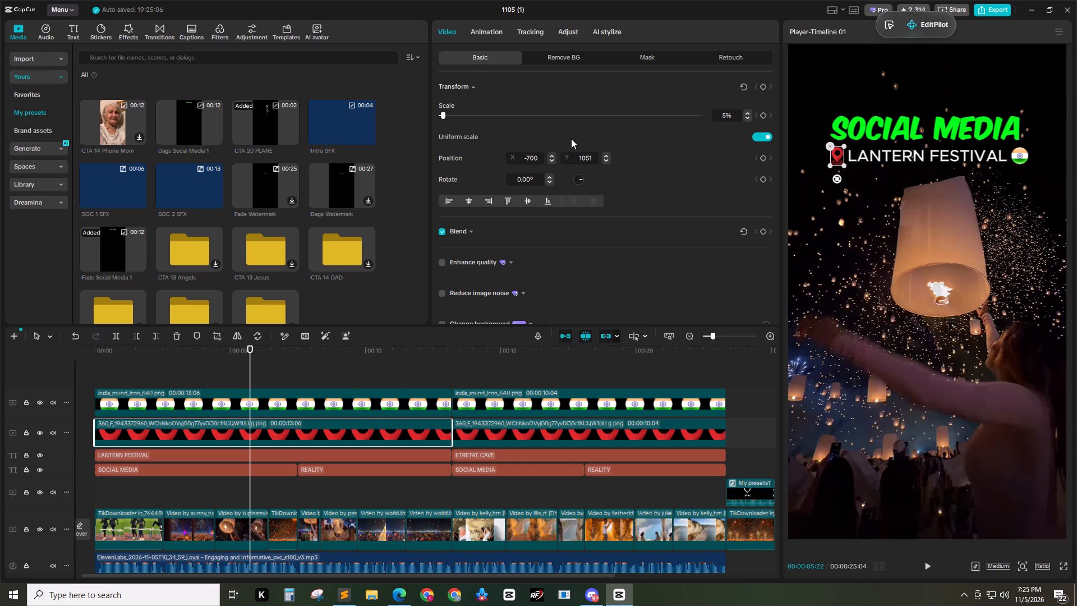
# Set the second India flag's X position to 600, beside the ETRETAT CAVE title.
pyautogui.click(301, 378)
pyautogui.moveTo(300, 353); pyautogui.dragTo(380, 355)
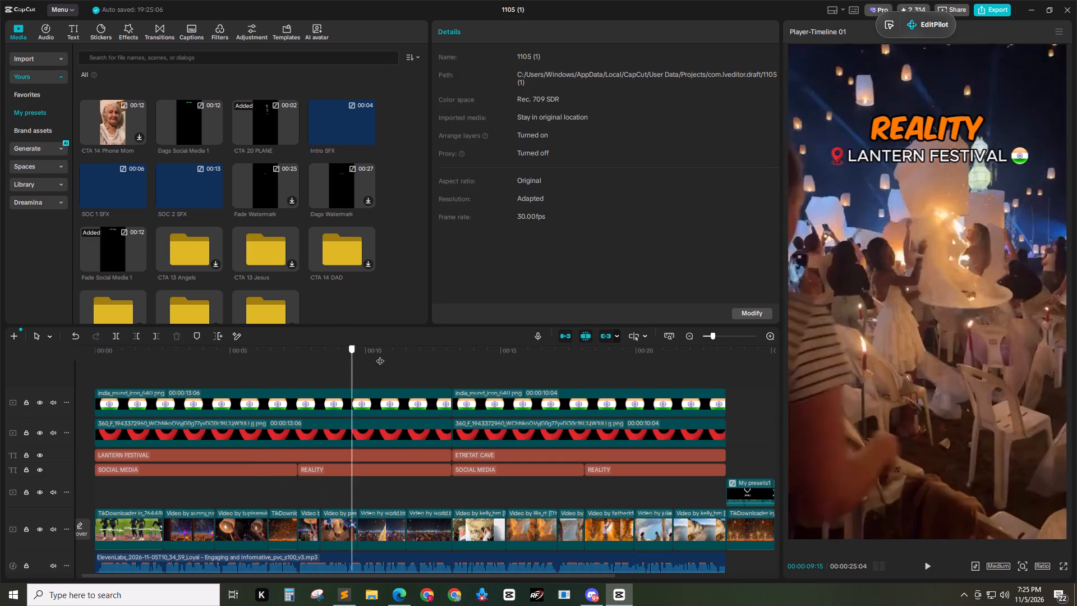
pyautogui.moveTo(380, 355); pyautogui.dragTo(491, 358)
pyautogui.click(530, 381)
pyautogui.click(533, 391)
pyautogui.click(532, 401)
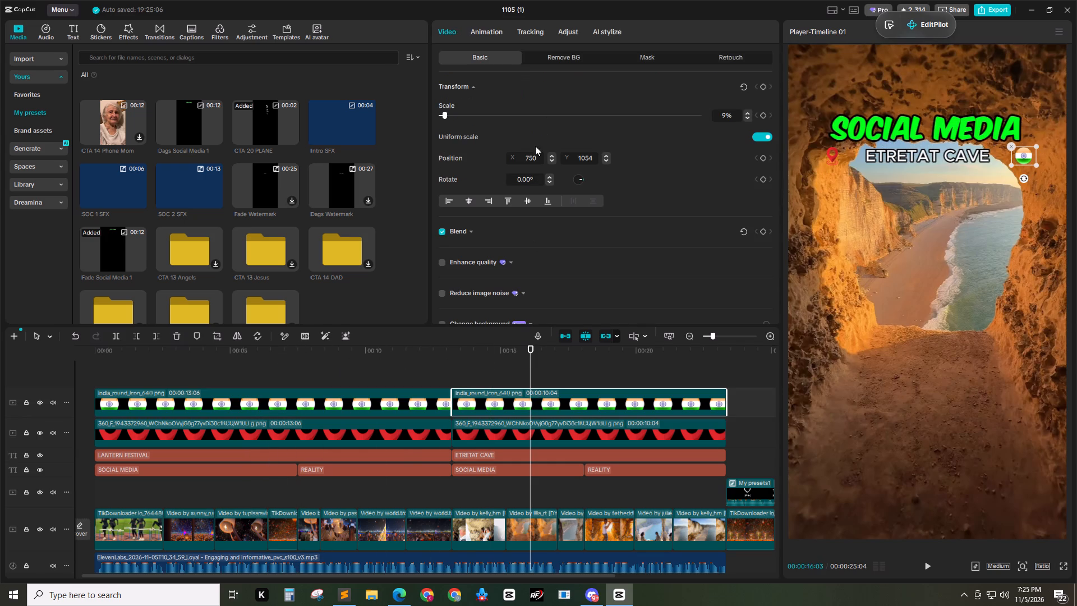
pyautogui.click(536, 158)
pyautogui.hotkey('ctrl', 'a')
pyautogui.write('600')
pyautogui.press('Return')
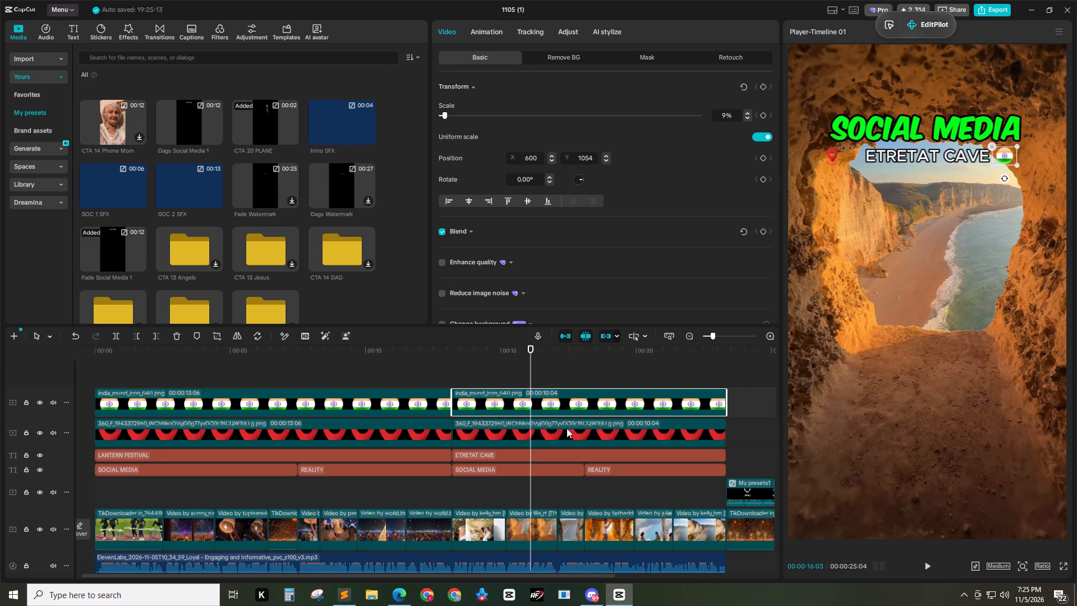
# Move the second red location pin beside the ETRETAT CAVE title, settling its X position at -570.
pyautogui.click(565, 437)
pyautogui.click(535, 155)
pyautogui.moveTo(540, 157); pyautogui.dragTo(527, 158)
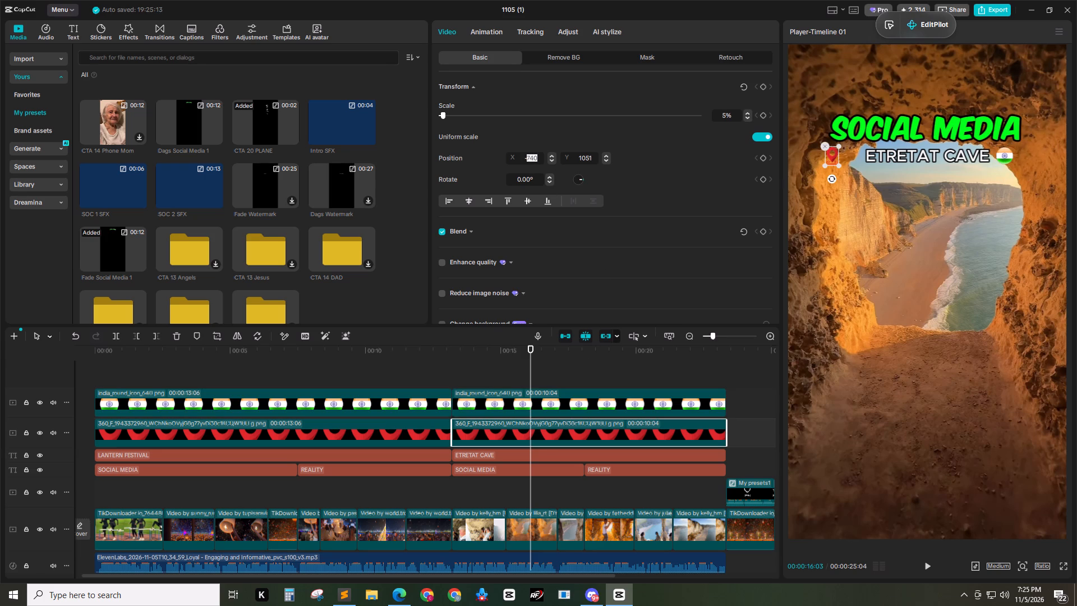
pyautogui.press('6')
pyautogui.press('0')
pyautogui.press('0')
pyautogui.press('Return')
pyautogui.moveTo(537, 158); pyautogui.dragTo(528, 158)
pyautogui.write('57')
pyautogui.press('0')
pyautogui.press('Return')
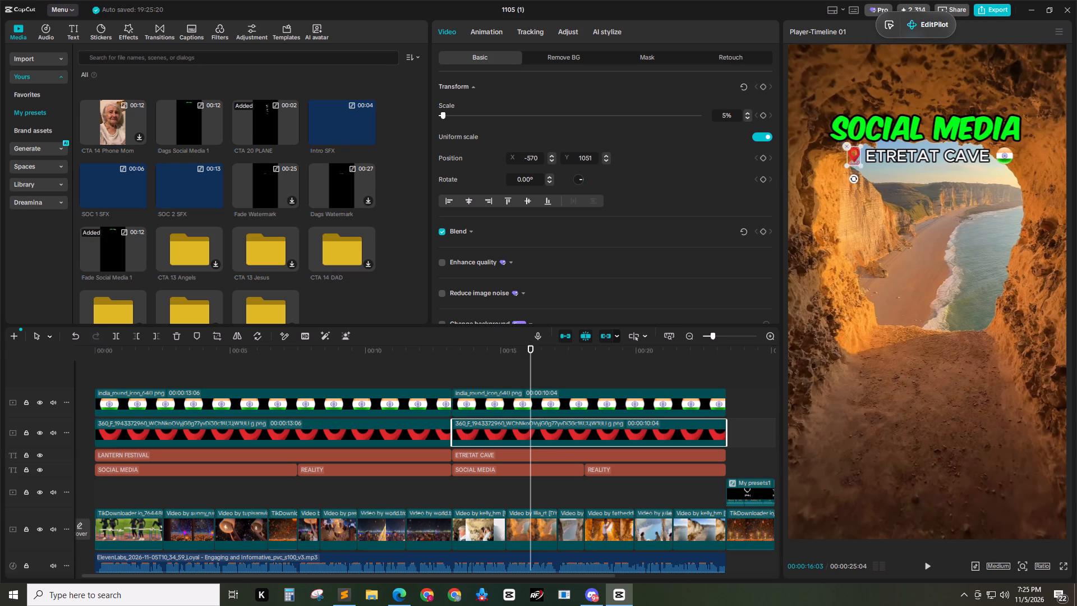
# Set the second India flag's X position to 590.
pyautogui.click(570, 398)
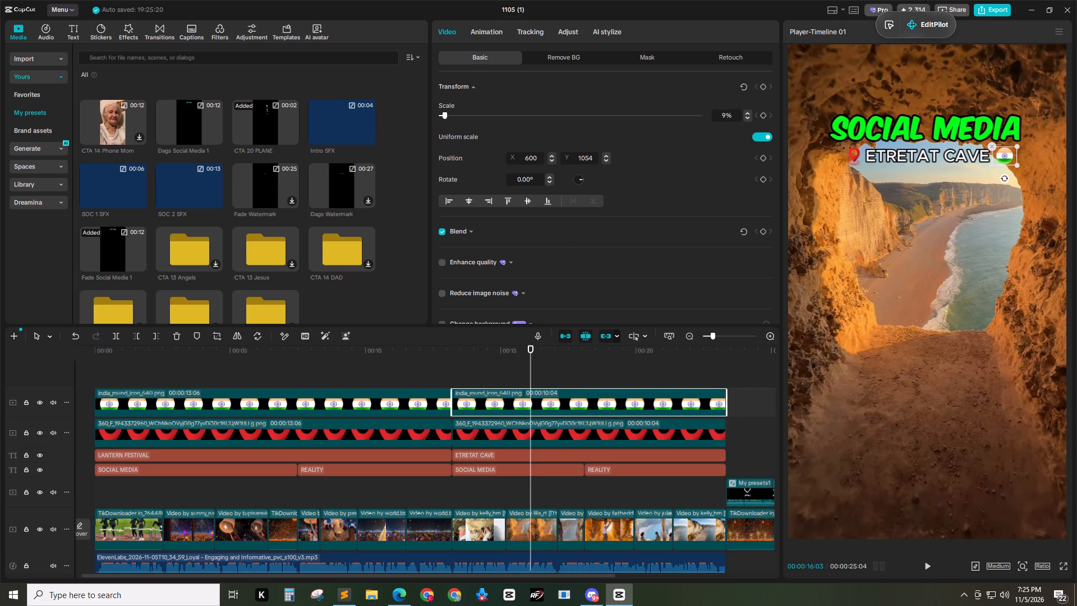
pyautogui.moveTo(538, 158); pyautogui.dragTo(524, 159)
pyautogui.write('59')
pyautogui.press('0')
pyautogui.press('Return')
# Review the title, pin and flag alignment across both sections and the first SOCIAL MEDIA to REALITY switch, returning to the start.
pyautogui.click(536, 364)
pyautogui.moveTo(541, 353); pyautogui.dragTo(498, 352)
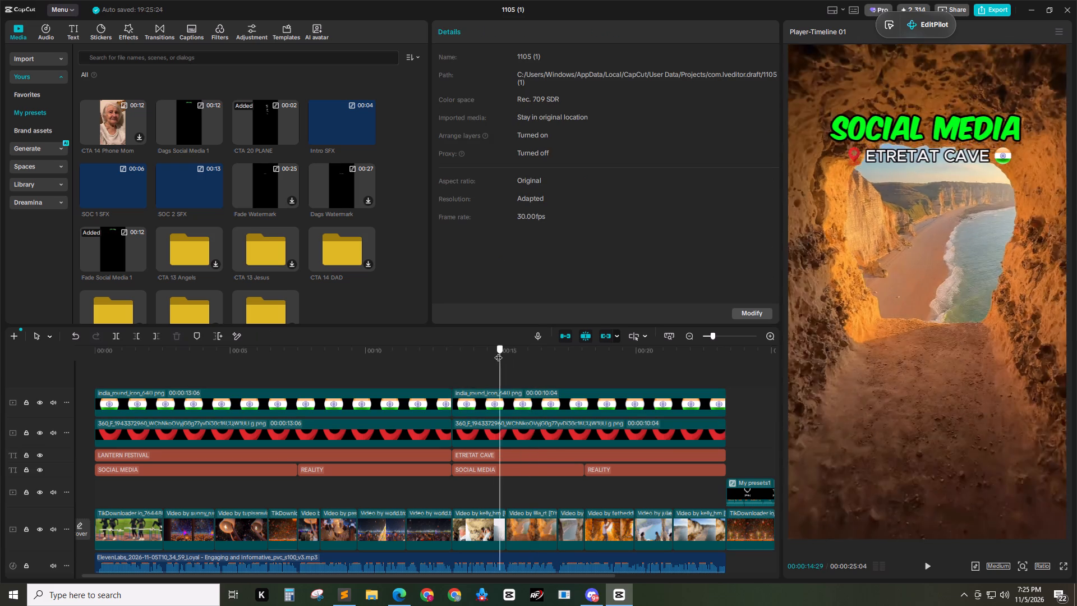
pyautogui.moveTo(498, 352); pyautogui.dragTo(227, 359)
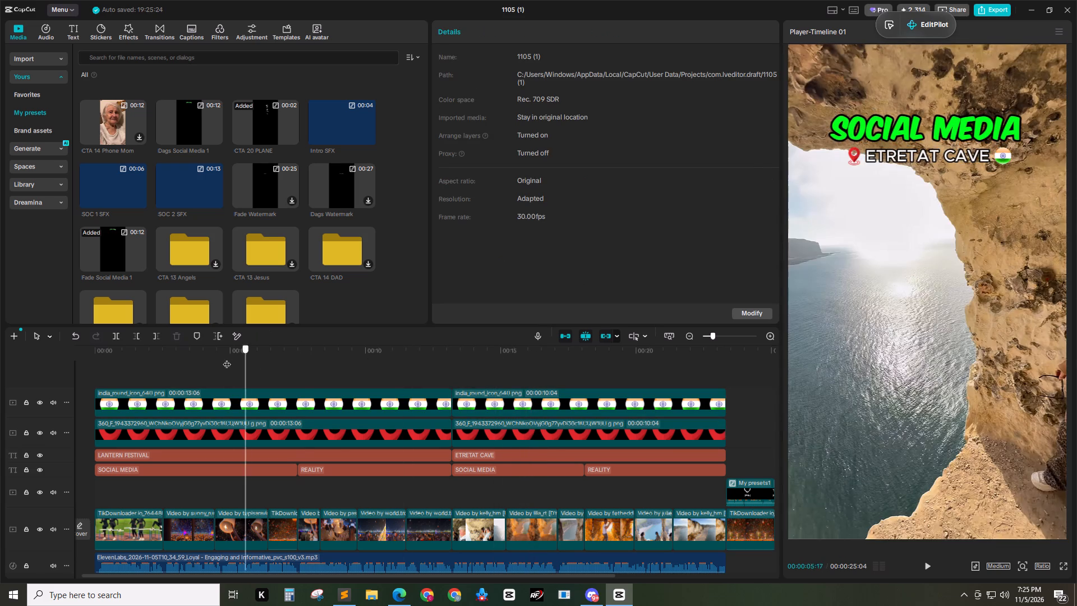
pyautogui.moveTo(227, 359); pyautogui.dragTo(84, 364)
pyautogui.scroll(-2, 408, 348)
pyautogui.scroll(-2, 390, 399)
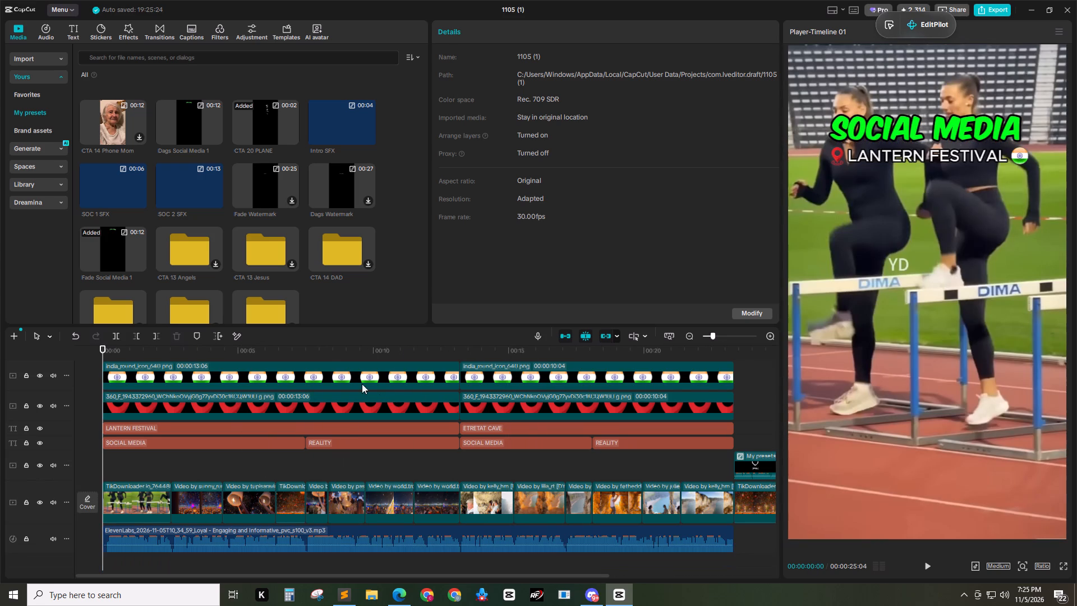
pyautogui.moveTo(310, 350); pyautogui.dragTo(298, 349)
pyautogui.press('space')
pyautogui.moveTo(315, 349); pyautogui.dragTo(301, 353)
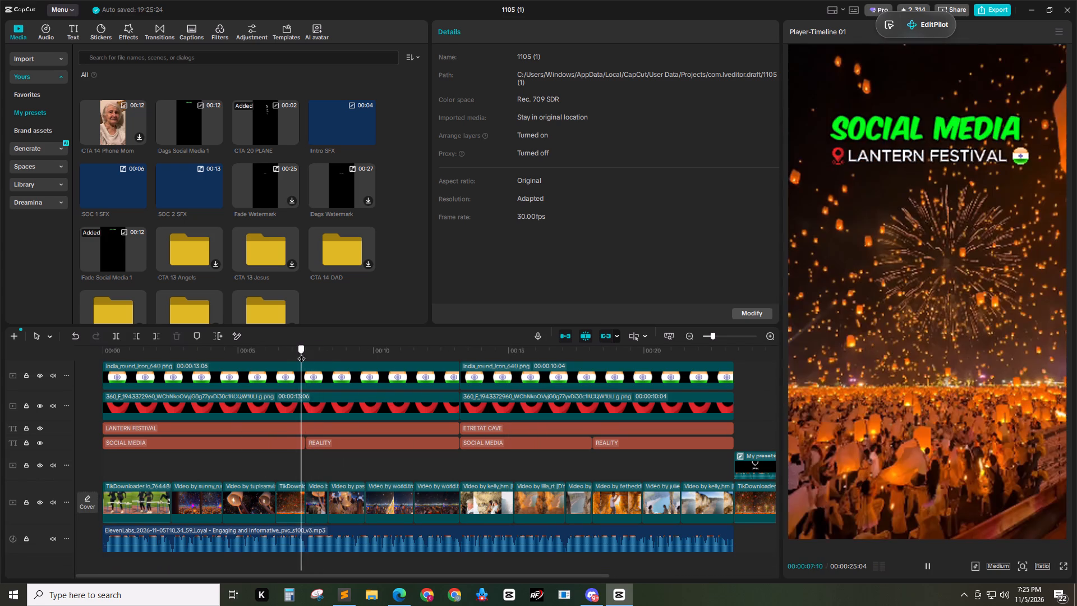
pyautogui.moveTo(301, 353); pyautogui.dragTo(305, 353)
pyautogui.click(305, 353)
pyautogui.moveTo(306, 353); pyautogui.dragTo(8, 361)
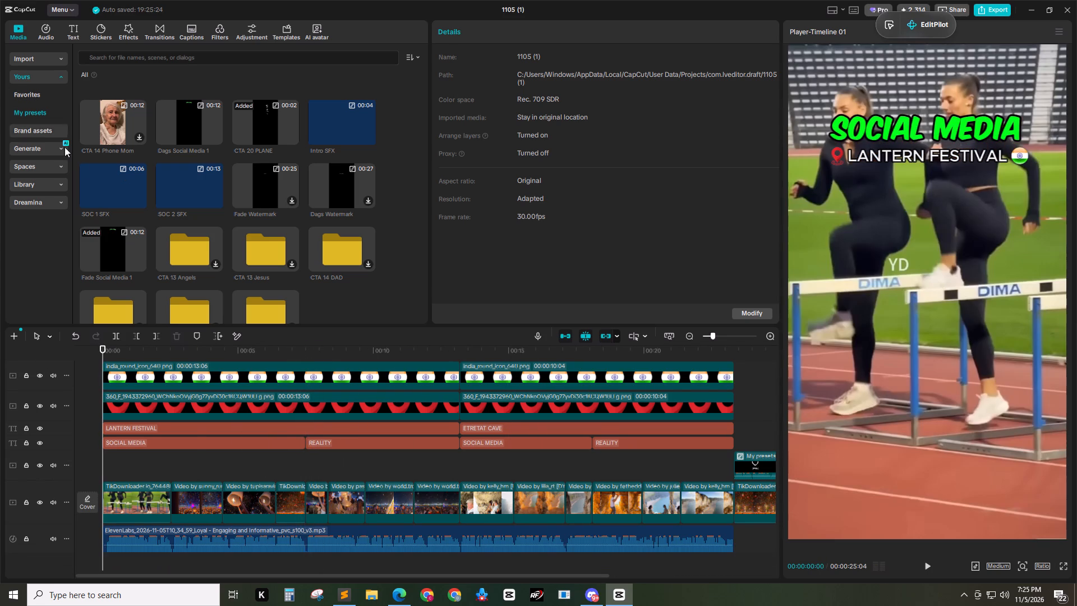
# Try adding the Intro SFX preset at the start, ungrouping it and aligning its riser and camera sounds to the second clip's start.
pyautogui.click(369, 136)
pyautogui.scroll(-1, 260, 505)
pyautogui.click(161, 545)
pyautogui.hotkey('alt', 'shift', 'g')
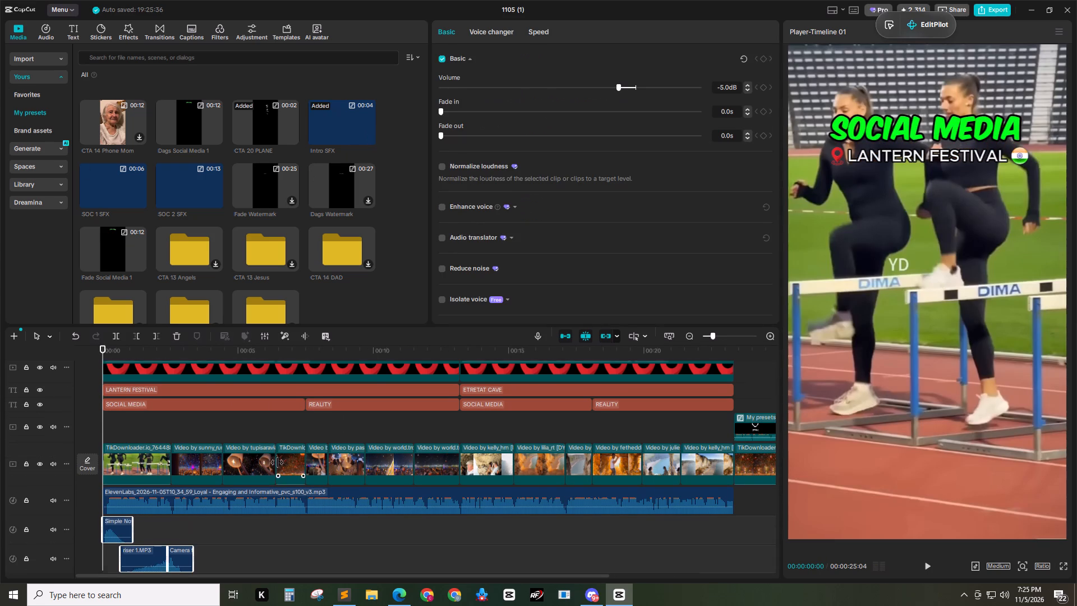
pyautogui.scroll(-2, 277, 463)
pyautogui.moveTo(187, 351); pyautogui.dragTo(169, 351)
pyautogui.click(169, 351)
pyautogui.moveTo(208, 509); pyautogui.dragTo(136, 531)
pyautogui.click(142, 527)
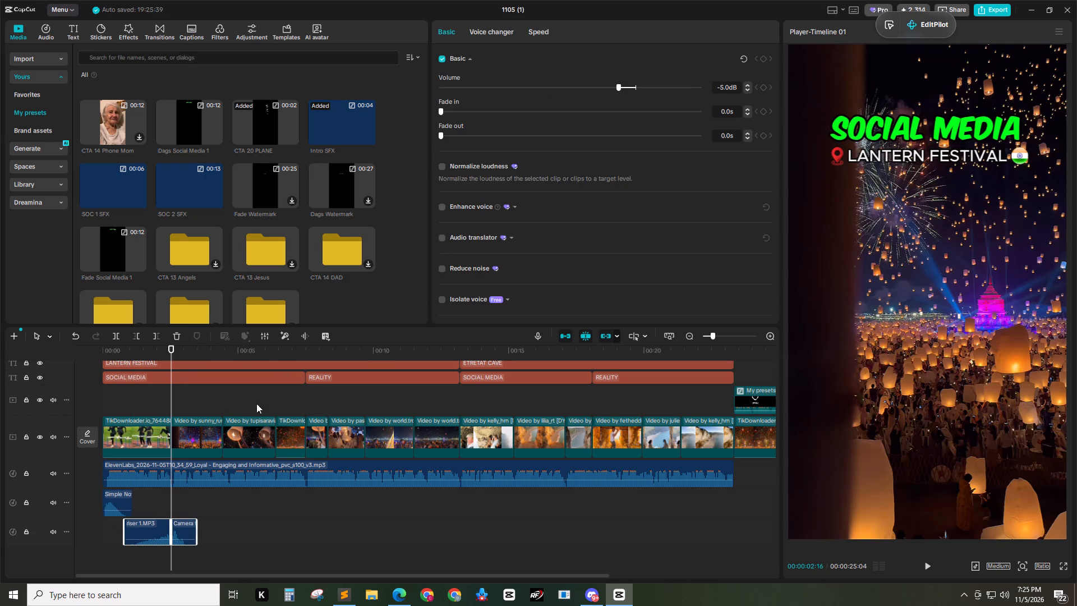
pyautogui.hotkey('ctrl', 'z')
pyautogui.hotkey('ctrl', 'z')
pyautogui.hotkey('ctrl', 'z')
# Apply the Party Flashes In animation to the second clip, copying a 0.3 duration for reuse and setting this one to 0.5 s.
pyautogui.click(205, 493)
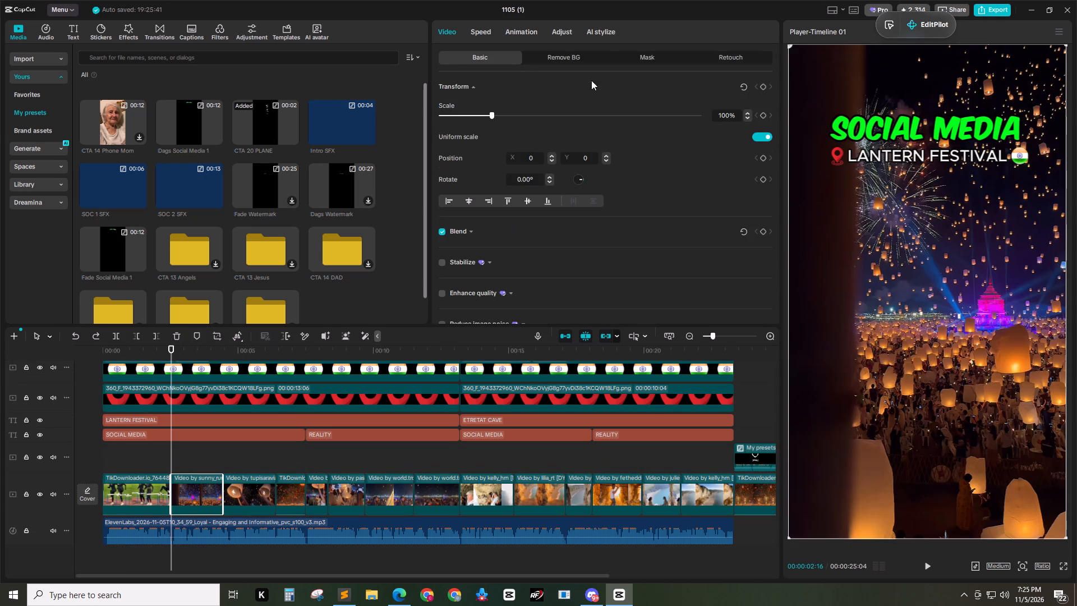
pyautogui.click(523, 33)
pyautogui.tripleClick(449, 103)
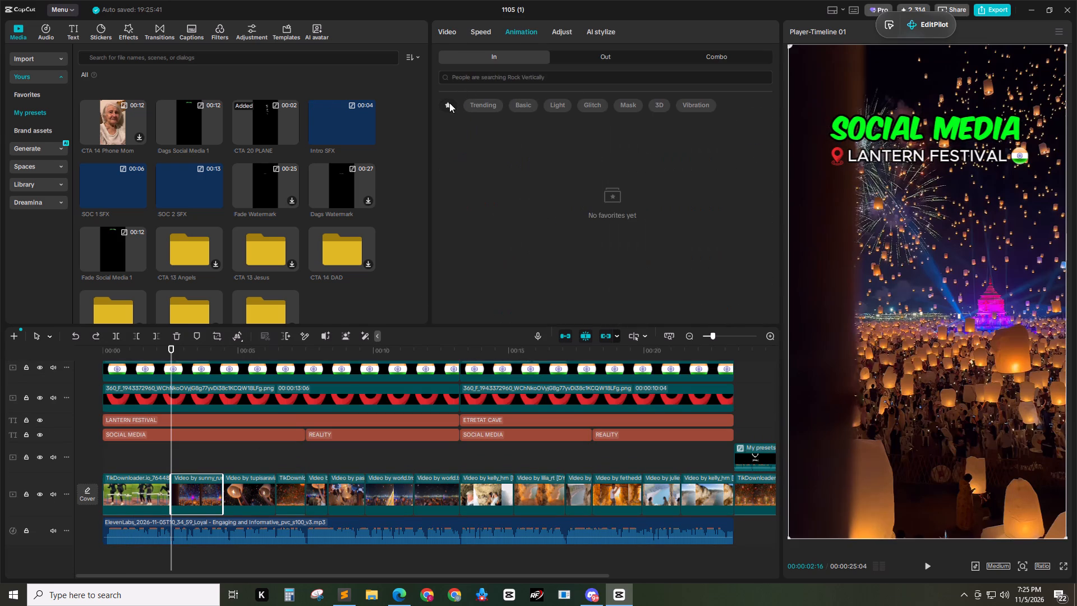
pyautogui.click(449, 103)
pyautogui.click(504, 278)
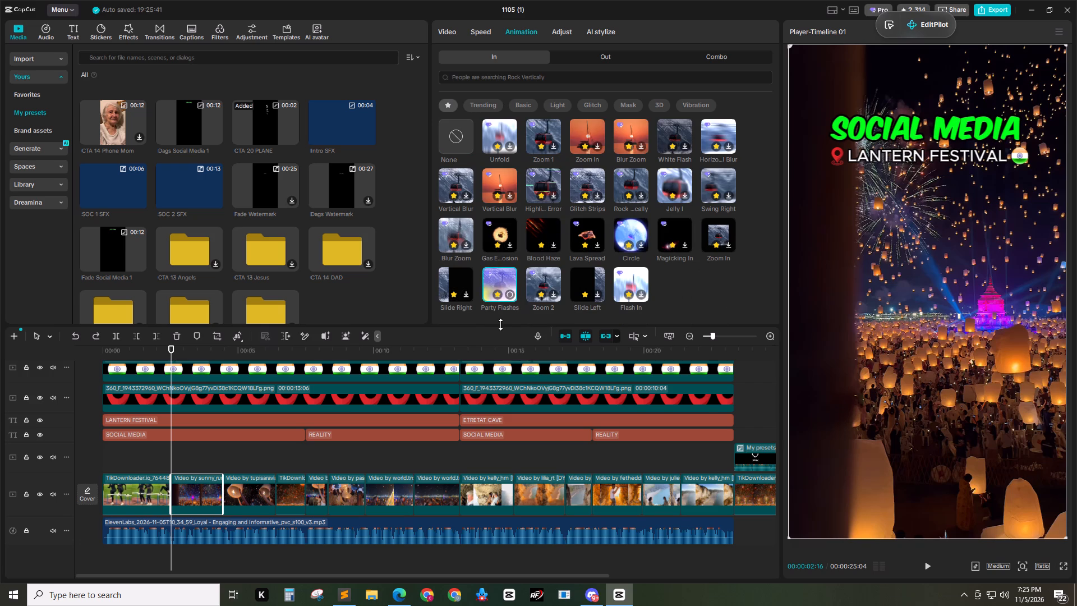
pyautogui.click(489, 314)
pyautogui.hotkey('ctrl', 'a')
pyautogui.write('0.3')
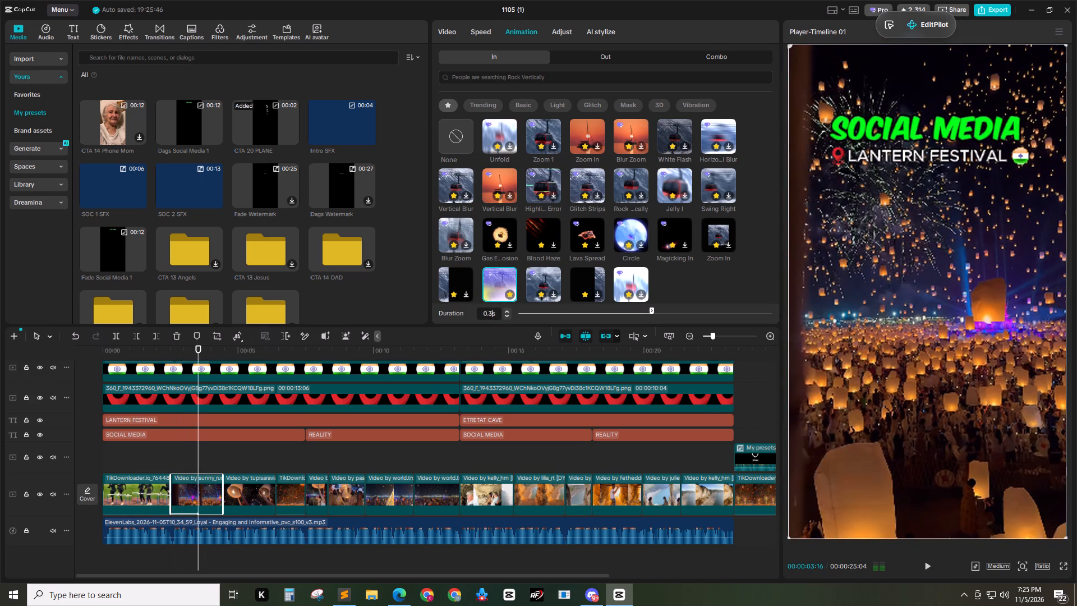
pyautogui.hotkey('ctrl', 'a')
pyautogui.hotkey('ctrl', 'c')
pyautogui.write('0.5')
pyautogui.press('Return')
# Apply the Zoom 1 In animation to the third clip with the copied 0.3 s duration.
pyautogui.click(239, 491)
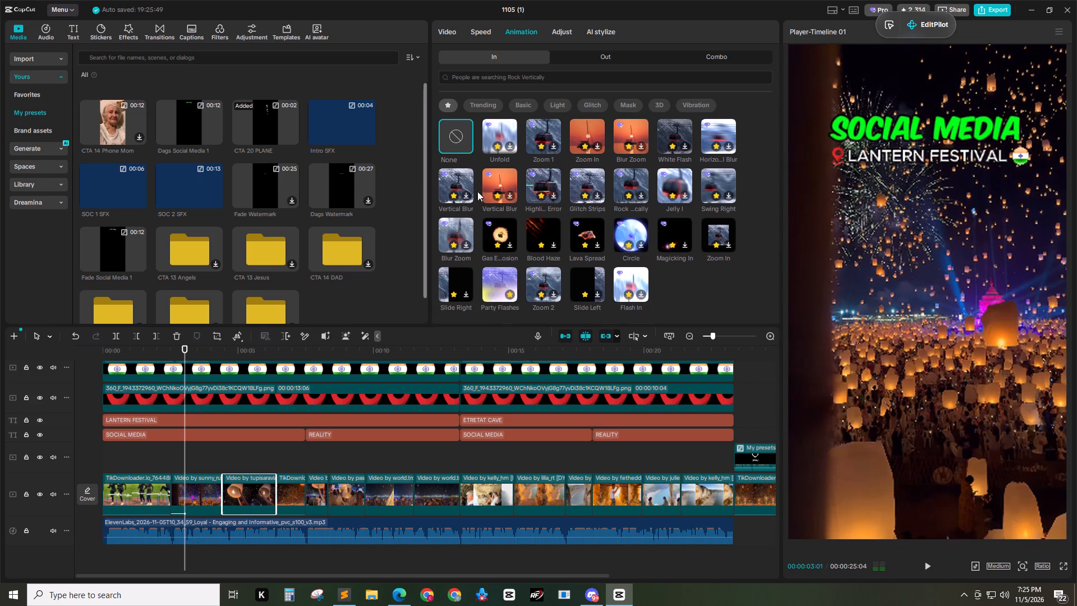
pyautogui.click(537, 130)
pyautogui.click(490, 315)
pyautogui.hotkey('ctrl', 'a')
pyautogui.hotkey('ctrl', 'v')
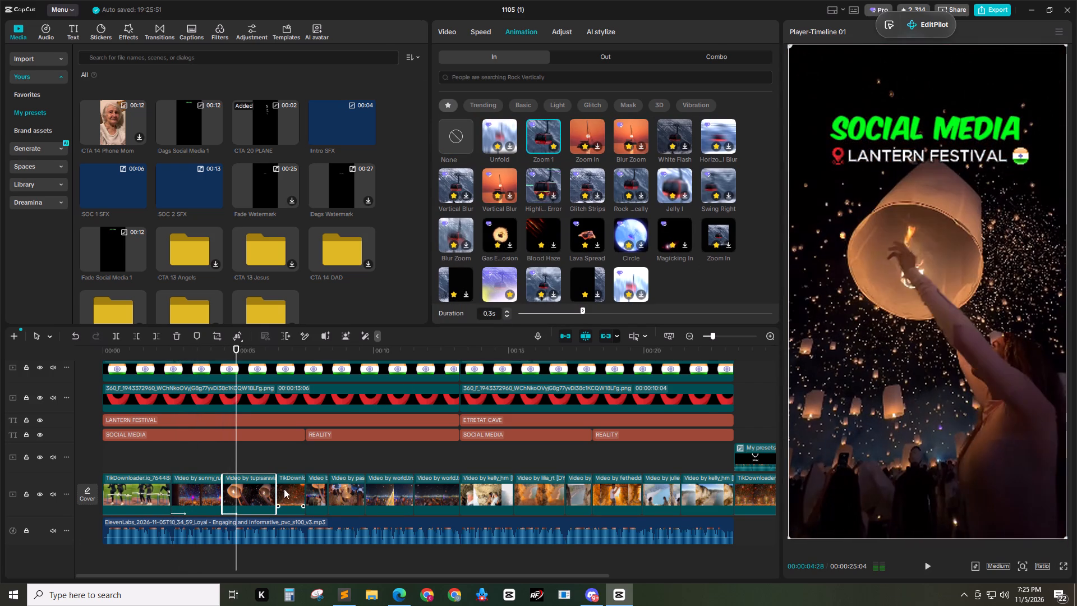
# Apply the Zoom 2 In animation to the fourth clip with the copied 0.3 s duration.
pyautogui.click(284, 489)
pyautogui.click(548, 278)
pyautogui.click(490, 316)
pyautogui.hotkey('ctrl', 'a')
pyautogui.hotkey('ctrl', 'v')
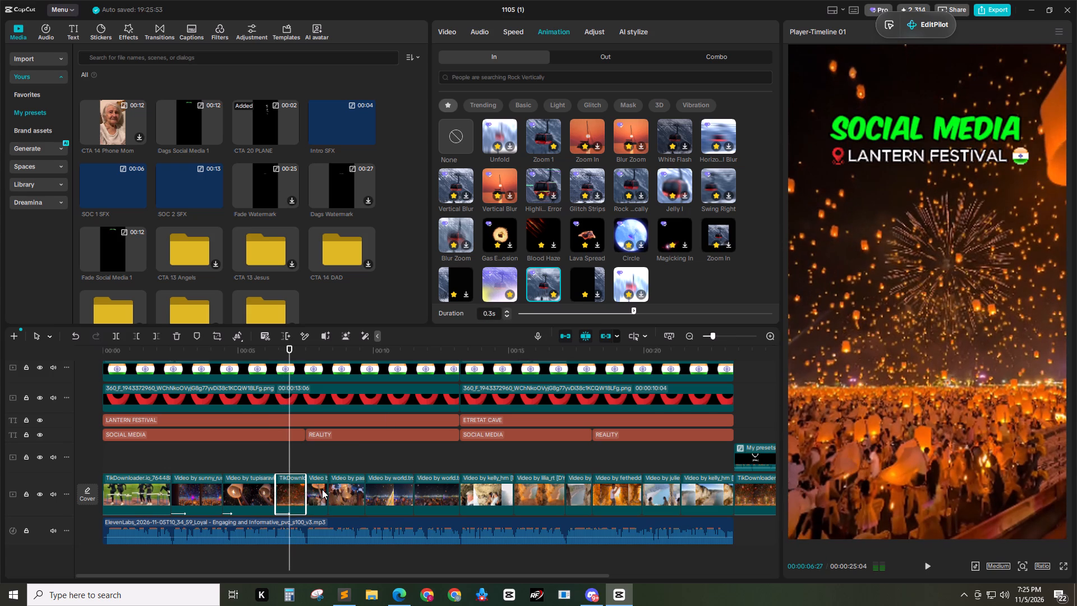
# Apply the Unfold In animation to the fifth clip, where the first REALITY title starts, with a 0.4 s duration.
pyautogui.click(322, 489)
pyautogui.click(512, 134)
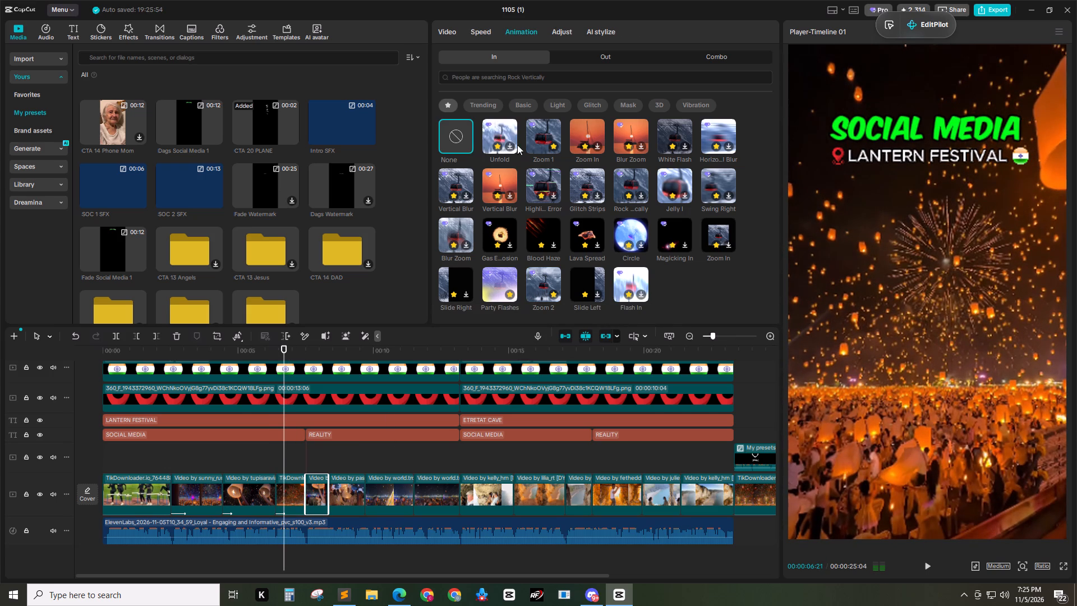
pyautogui.click(494, 311)
pyautogui.hotkey('ctrl', 'a')
pyautogui.write('0.4')
pyautogui.press('Return')
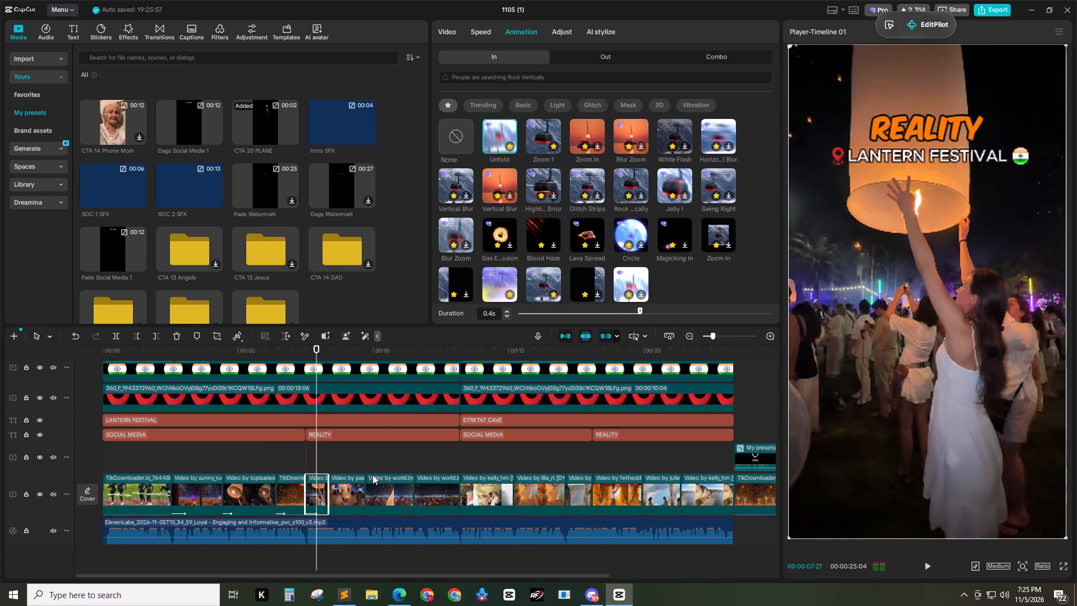
# Apply the Zoom 1 In animation to the sixth clip with the copied 0.3 s duration.
pyautogui.click(351, 488)
pyautogui.click(537, 133)
pyautogui.click(490, 315)
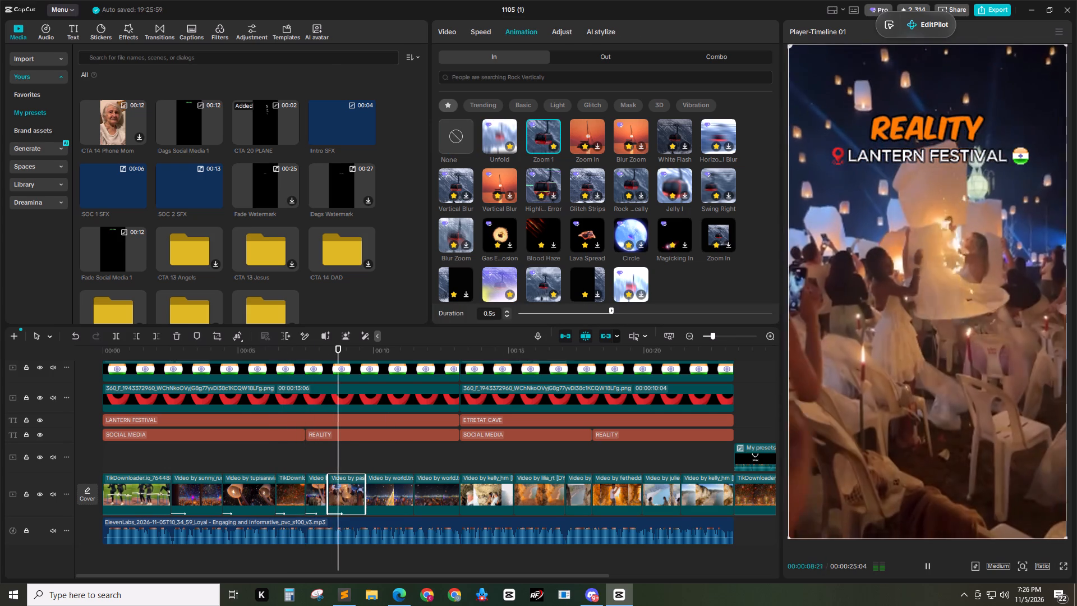
pyautogui.hotkey('ctrl', 'a')
pyautogui.hotkey('ctrl', 'v')
# Apply the Zoom 2 In animation to the seventh clip with the copied 0.3 s duration.
pyautogui.click(384, 502)
pyautogui.click(546, 280)
pyautogui.click(494, 314)
pyautogui.hotkey('ctrl', 'a')
pyautogui.hotkey('ctrl', 'v')
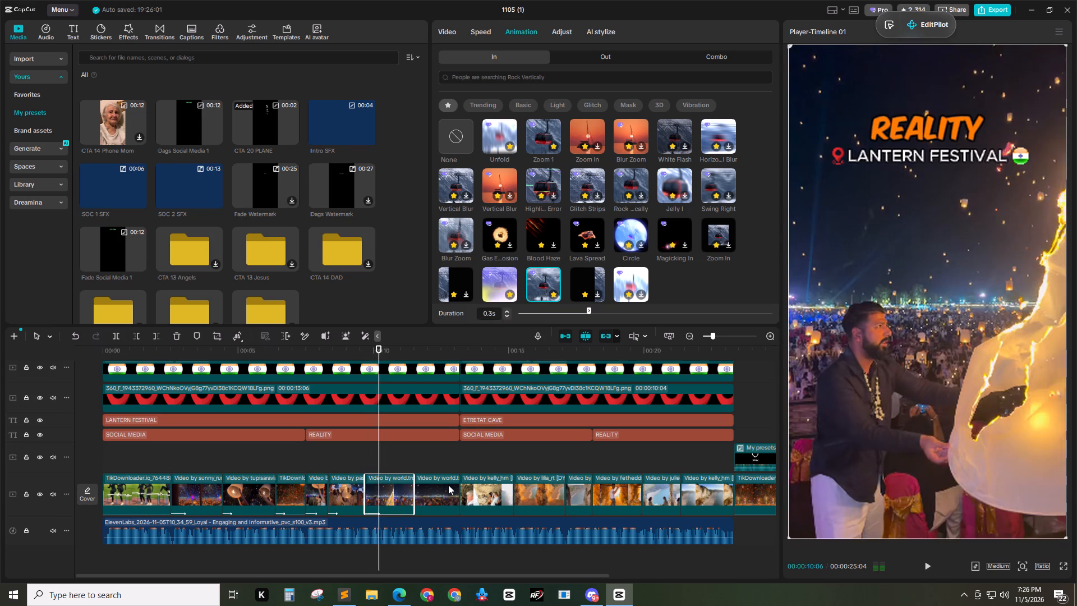
# Apply the Zoom 2 In animation to the eighth clip with the copied 0.3 s duration.
pyautogui.click(448, 485)
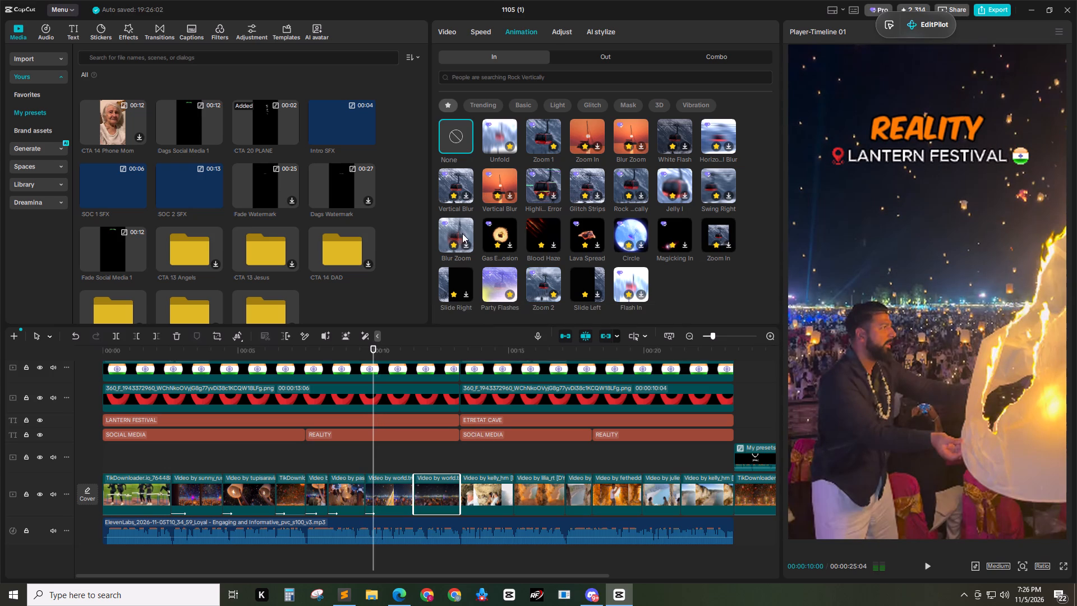
pyautogui.click(461, 231)
pyautogui.click(540, 278)
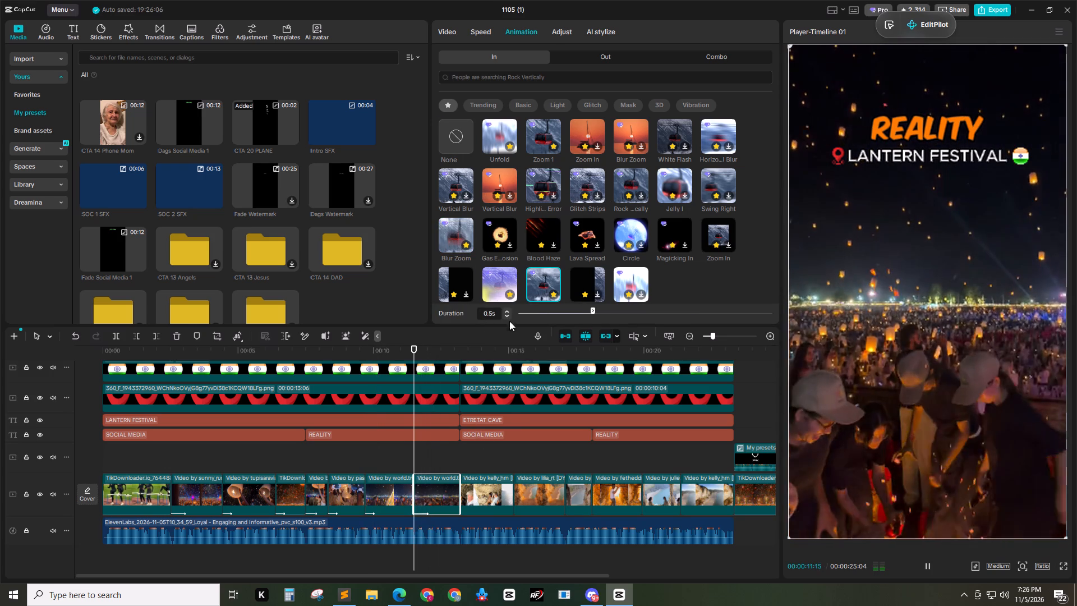
pyautogui.click(490, 313)
pyautogui.hotkey('ctrl', 'a')
pyautogui.hotkey('ctrl', 'v')
# Apply the Party Flashes In animation to the ninth clip, where ETRETAT CAVE starts, with a 0.5 s duration.
pyautogui.click(489, 492)
pyautogui.click(503, 284)
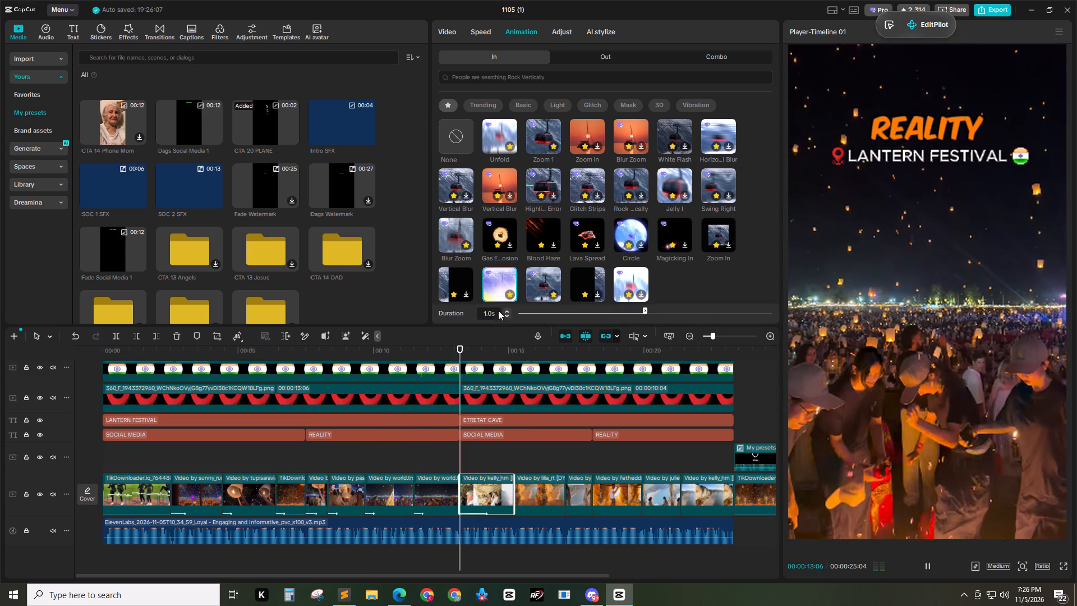
pyautogui.click(493, 318)
pyautogui.hotkey('ctrl', 'a')
pyautogui.write('0.5')
pyautogui.press('Return')
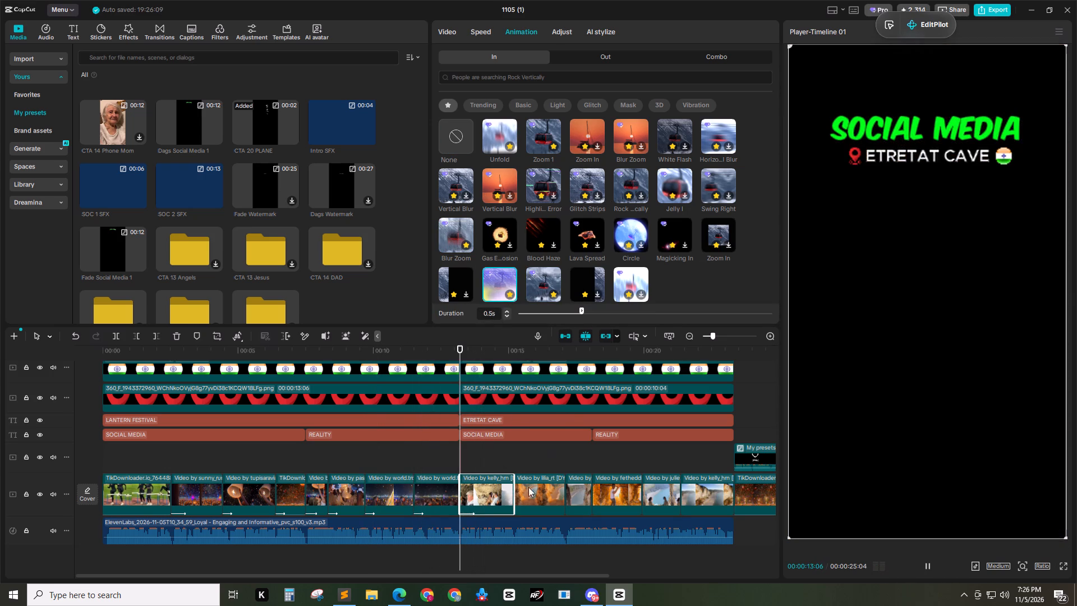
# Apply the Zoom 1 In animation to the tenth clip with the copied 0.3 s duration.
pyautogui.click(527, 501)
pyautogui.click(547, 136)
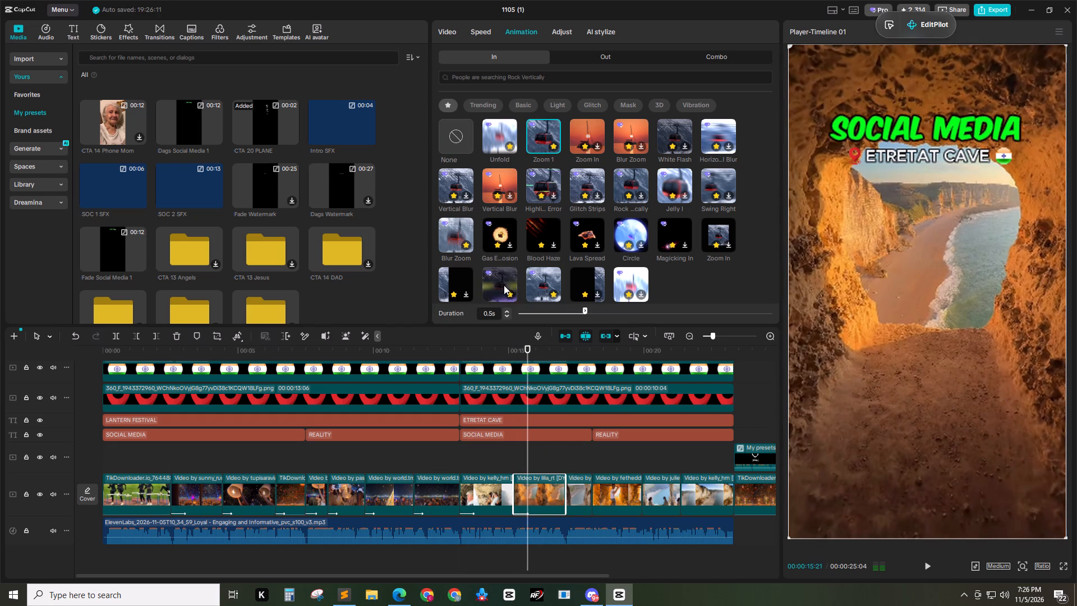
pyautogui.click(494, 317)
pyautogui.hotkey('ctrl', 'a')
pyautogui.hotkey('ctrl', 'v')
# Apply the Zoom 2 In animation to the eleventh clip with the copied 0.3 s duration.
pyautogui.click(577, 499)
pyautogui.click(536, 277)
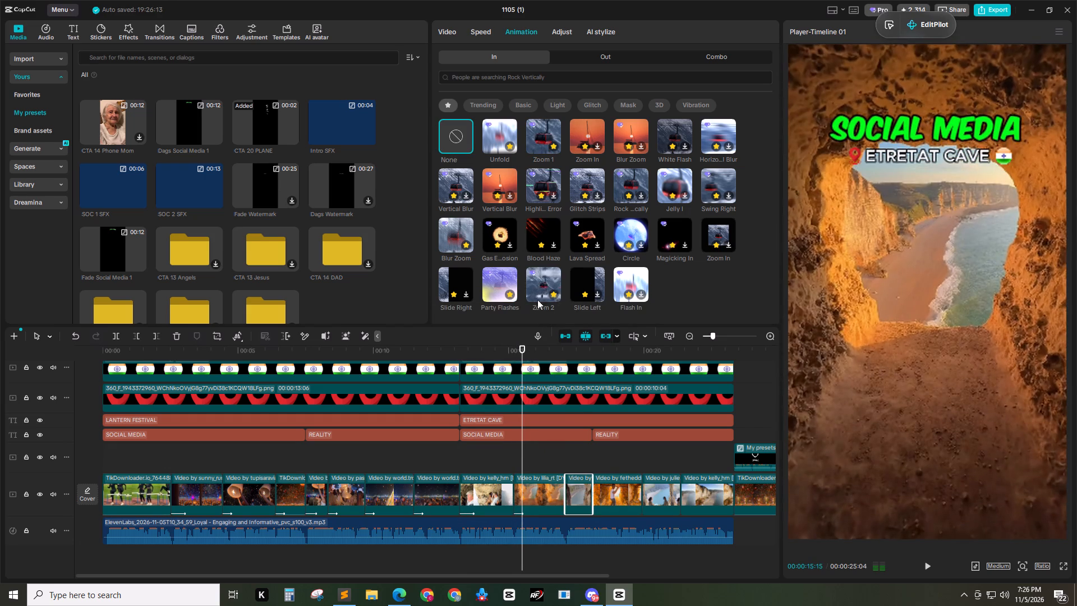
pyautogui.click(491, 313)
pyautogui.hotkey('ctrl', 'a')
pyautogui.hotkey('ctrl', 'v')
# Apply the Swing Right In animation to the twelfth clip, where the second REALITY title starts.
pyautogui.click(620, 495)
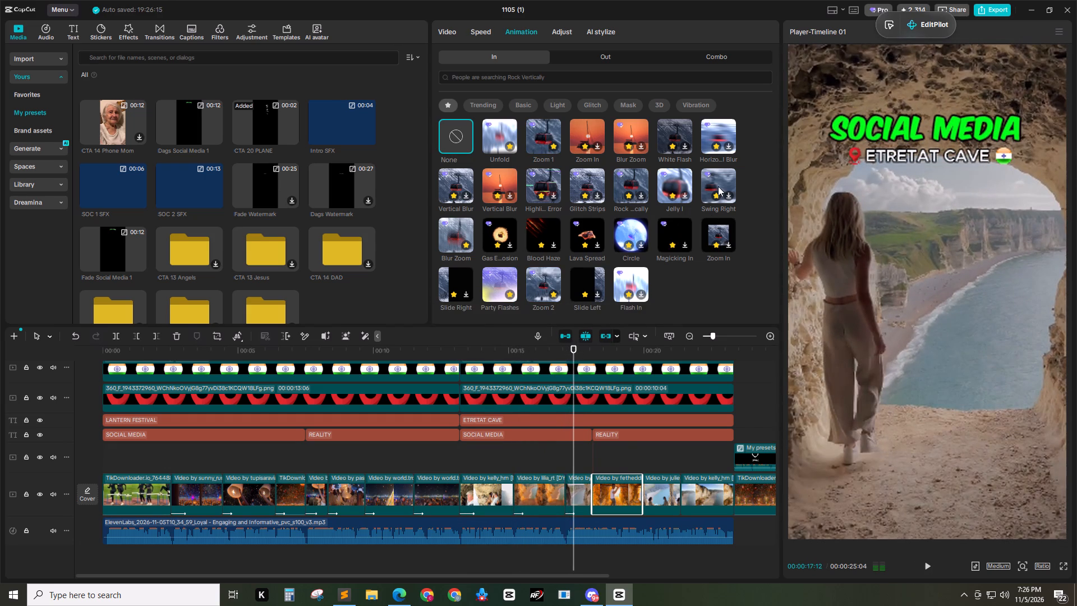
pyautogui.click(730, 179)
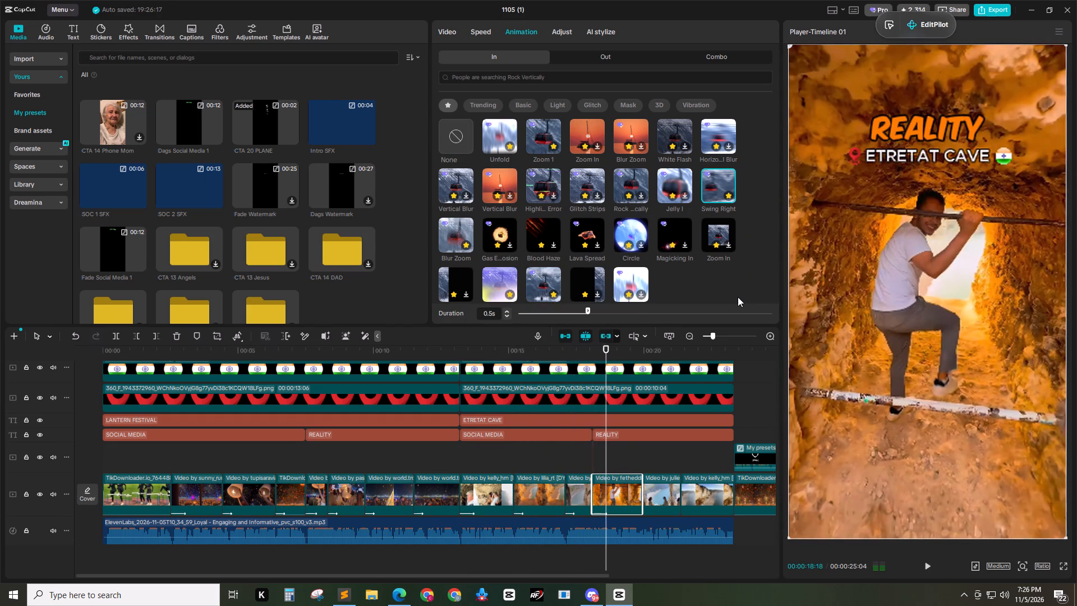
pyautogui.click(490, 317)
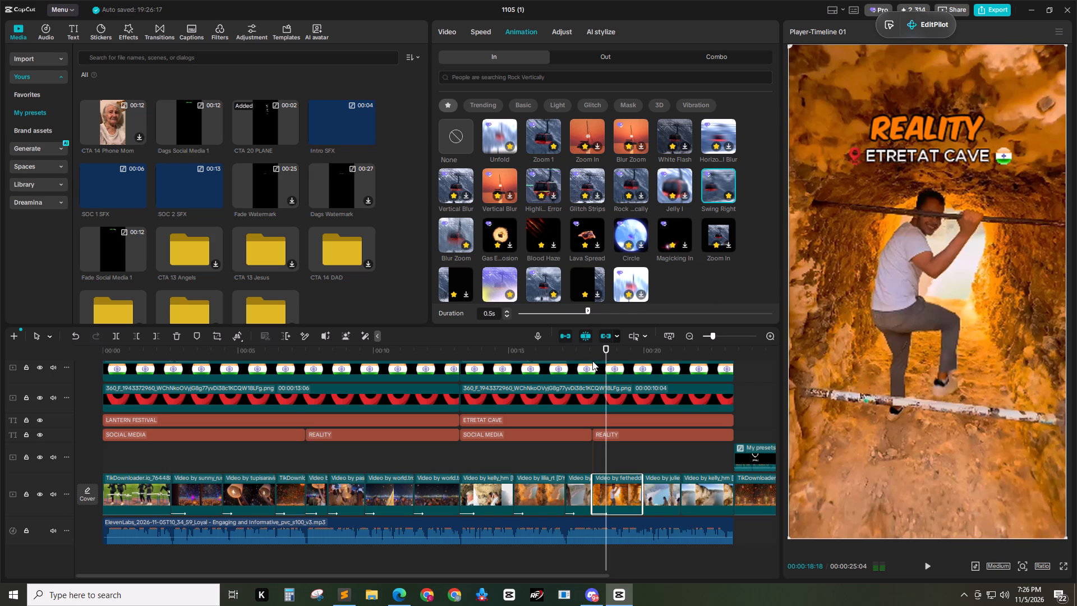
# Replace the eleventh clip's In animation with Swing Right and set its duration to 0.4 s.
pyautogui.moveTo(595, 354); pyautogui.dragTo(586, 354)
pyautogui.press('space')
pyautogui.press('space')
pyautogui.moveTo(596, 355); pyautogui.dragTo(534, 357)
pyautogui.press('space')
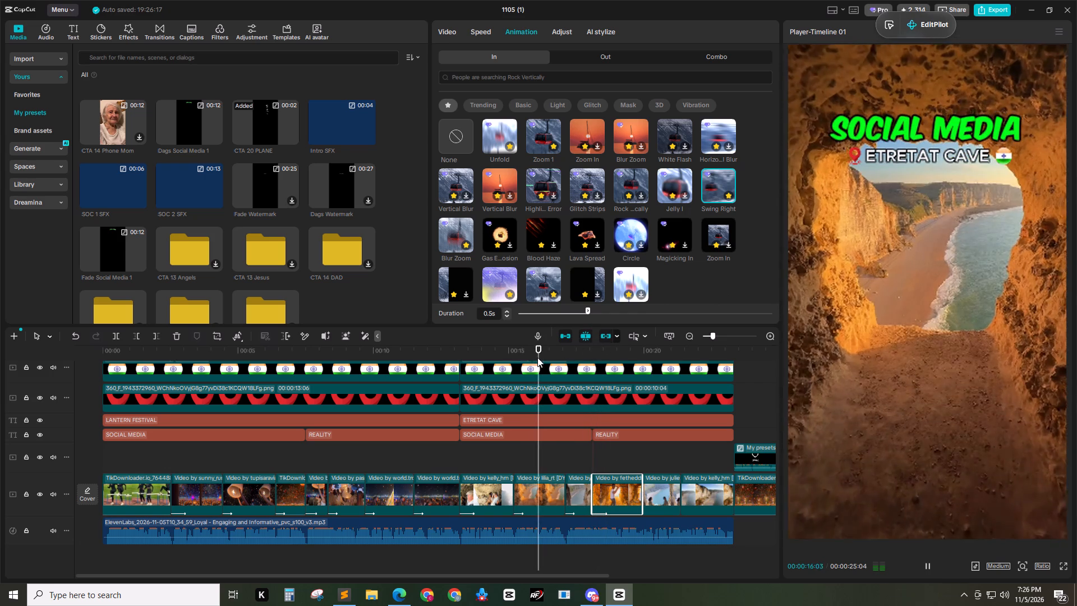
pyautogui.press('space')
pyautogui.click(582, 490)
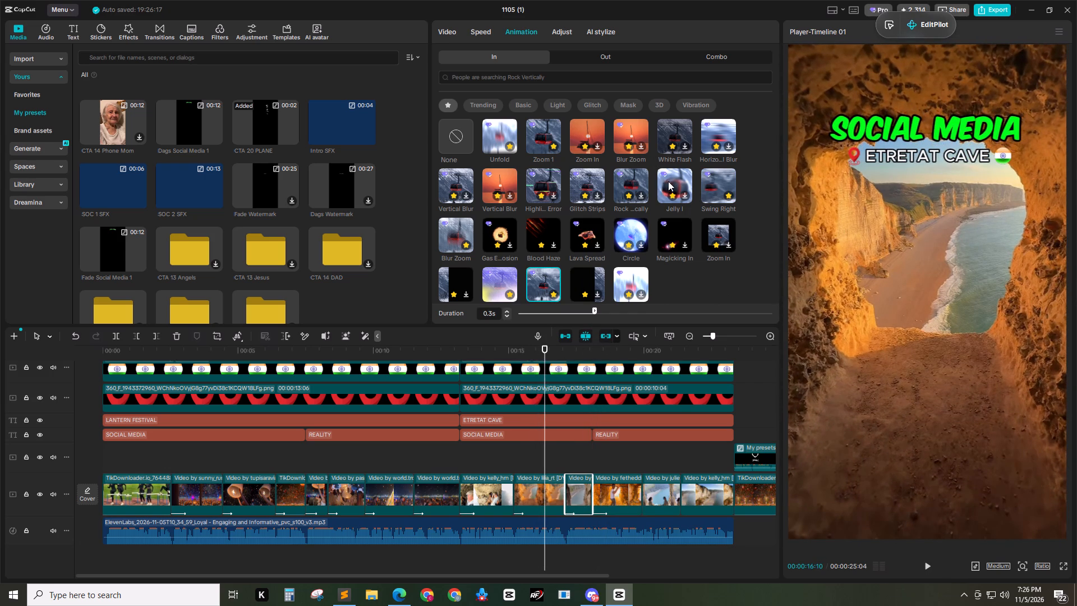
pyautogui.click(711, 180)
pyautogui.click(492, 315)
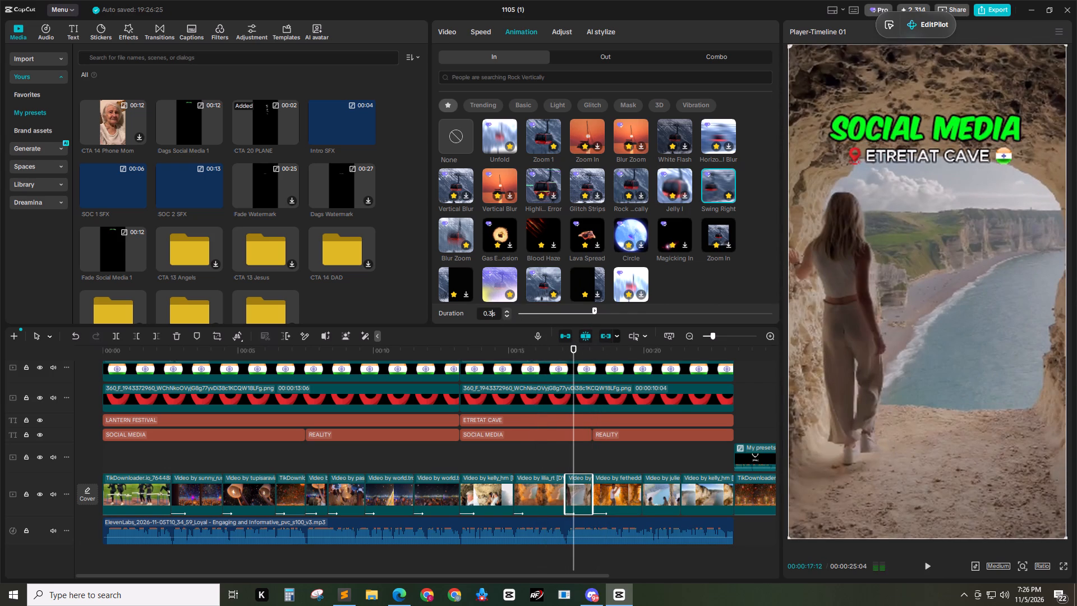
pyautogui.hotkey('ctrl', 'a')
pyautogui.write('0.4')
pyautogui.press('Return')
# Replace the twelfth clip's Swing Right animation with Zoom 1, using the copied 0.3 s duration.
pyautogui.click(599, 494)
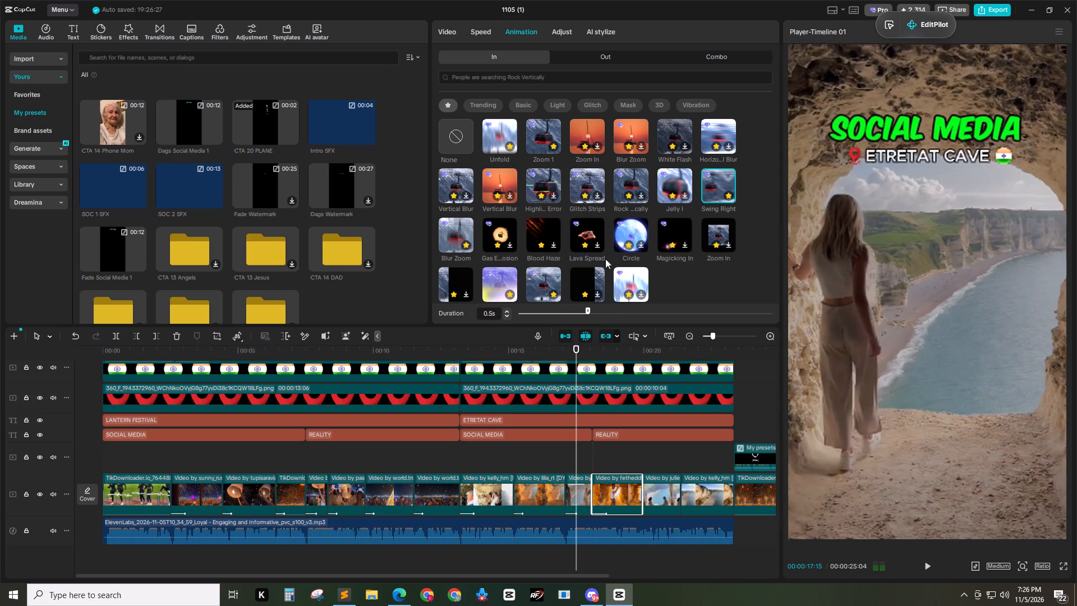
pyautogui.click(541, 126)
pyautogui.click(490, 319)
pyautogui.hotkey('ctrl', 'a')
pyautogui.hotkey('ctrl', 'v')
# Apply the Zoom 2 In animation to the thirteenth clip with the copied 0.3 s duration.
pyautogui.click(665, 488)
pyautogui.click(542, 274)
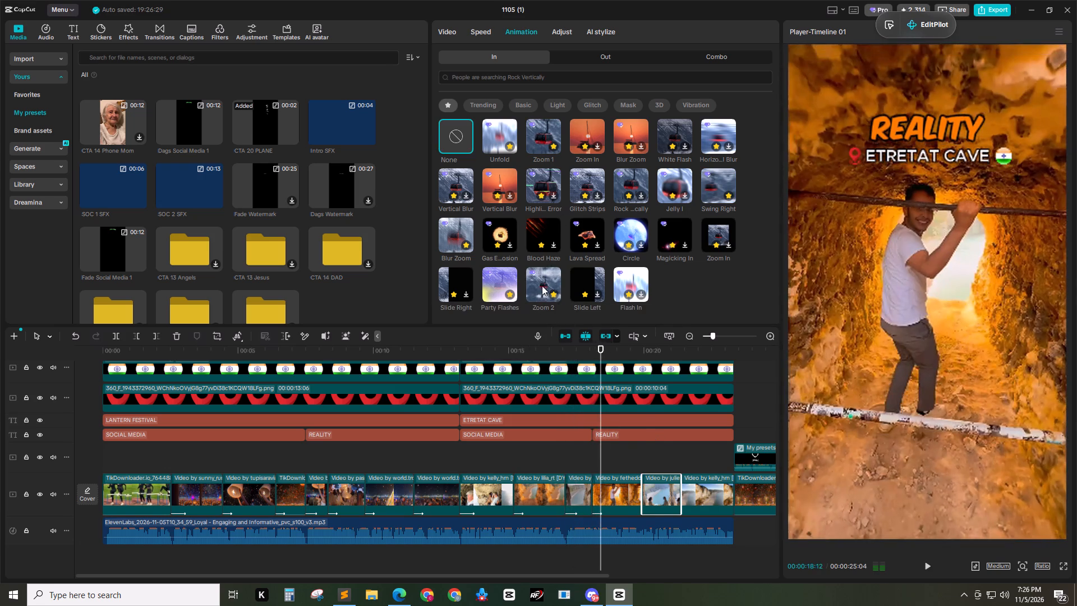
pyautogui.click(494, 315)
pyautogui.hotkey('ctrl', 'a')
pyautogui.hotkey('ctrl', 'v')
# Apply the Glitch Strips In animation to the fourteenth clip, the last before the CTA, with a 0.5 s duration.
pyautogui.click(714, 495)
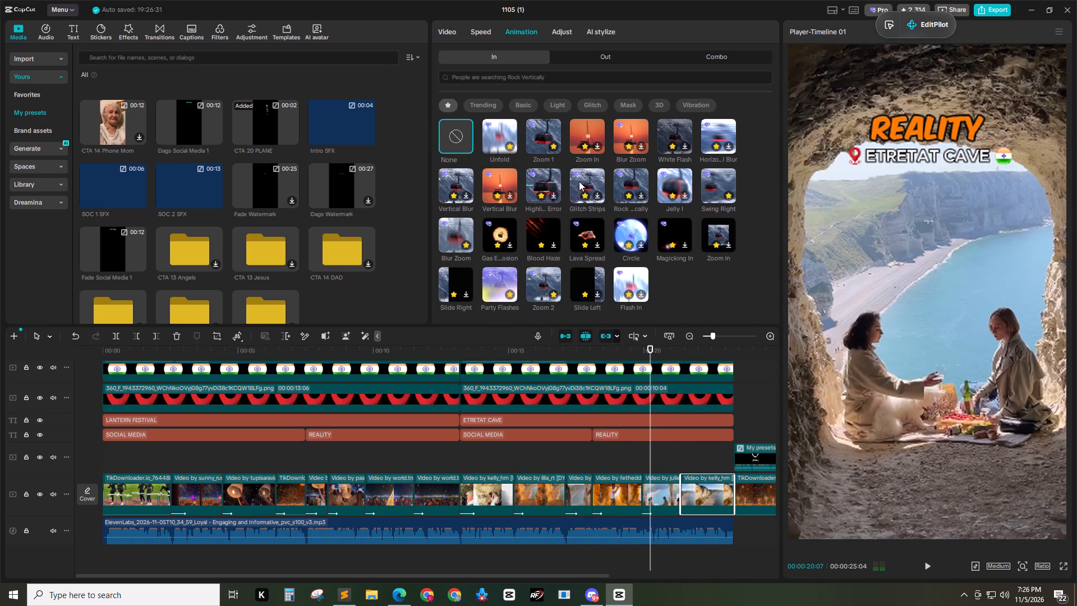
pyautogui.click(583, 181)
pyautogui.click(487, 314)
pyautogui.hotkey('ctrl', 'a')
pyautogui.write('0.5')
pyautogui.press('Return')
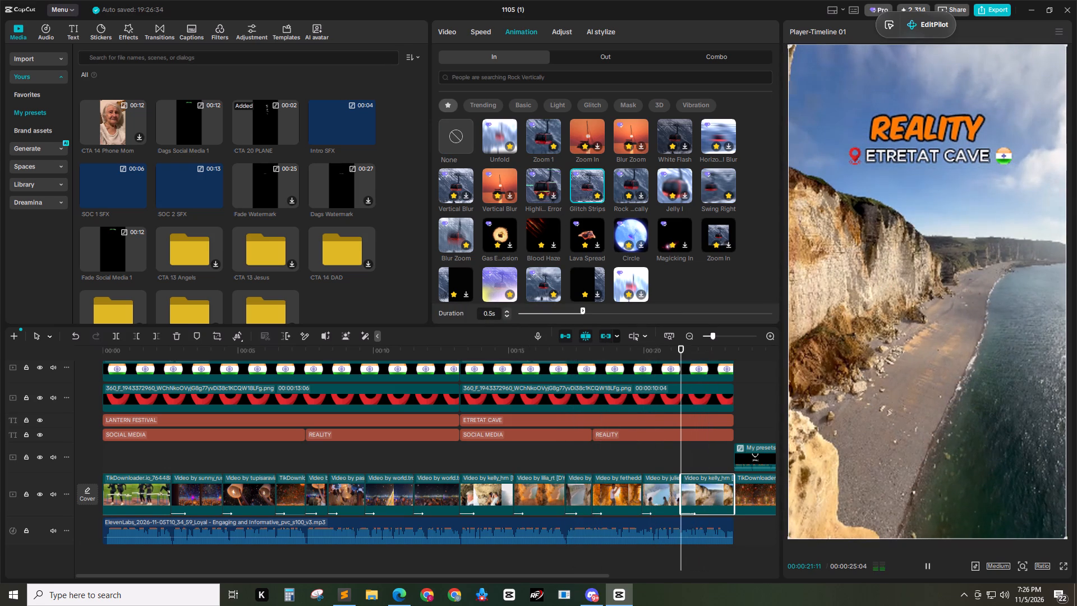
# Apply the Zoom 2 In animation to the closing CTA clip with the copied 0.3 s duration.
pyautogui.click(757, 501)
pyautogui.click(548, 273)
pyautogui.click(495, 314)
pyautogui.hotkey('ctrl', 'a')
pyautogui.hotkey('ctrl', 'v')
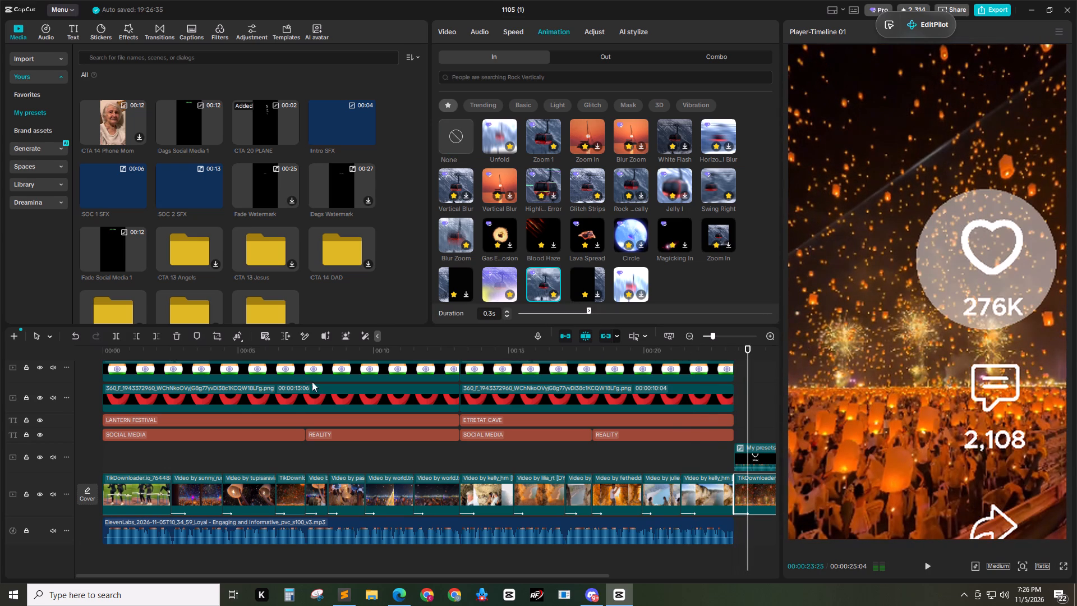
# Insert the Intro SFX preset at the start of the timeline and ungroup it into separate sounds.
pyautogui.moveTo(114, 354); pyautogui.dragTo(23, 360)
pyautogui.click(364, 135)
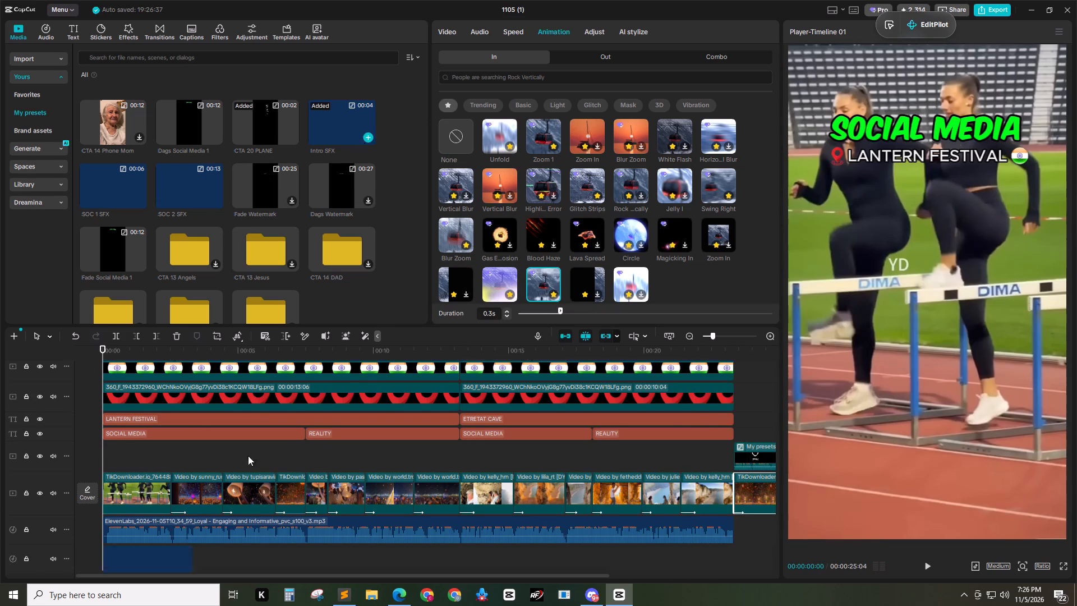
pyautogui.hotkey('alt', 'shift', 'g')
# Shift the riser and camera flash sounds together so the camera flash begins at the second clip's start.
pyautogui.click(174, 356)
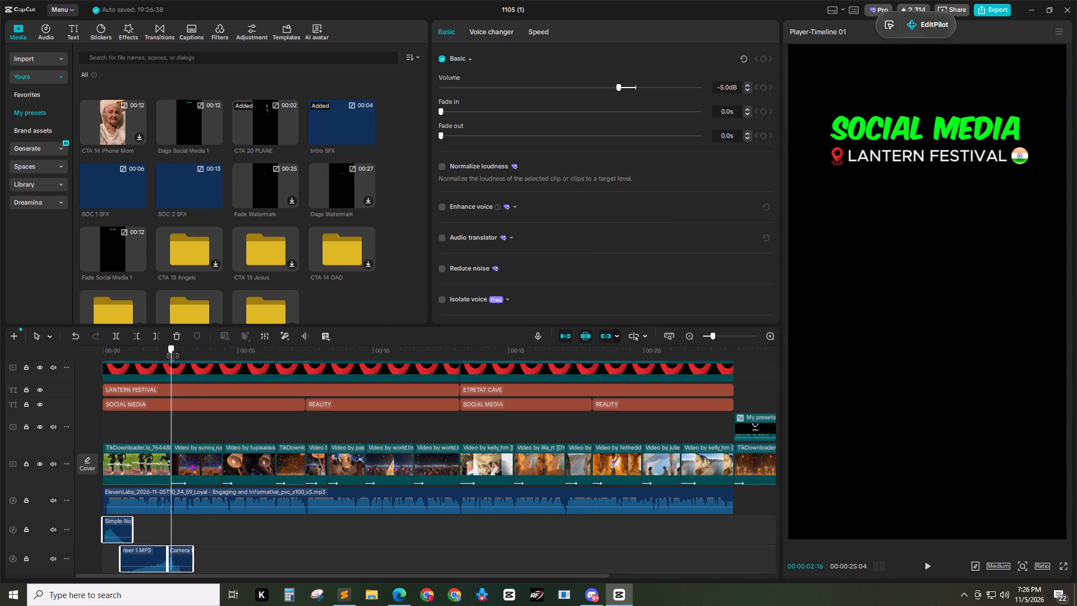
pyautogui.moveTo(215, 544); pyautogui.dragTo(149, 555)
pyautogui.click(144, 555)
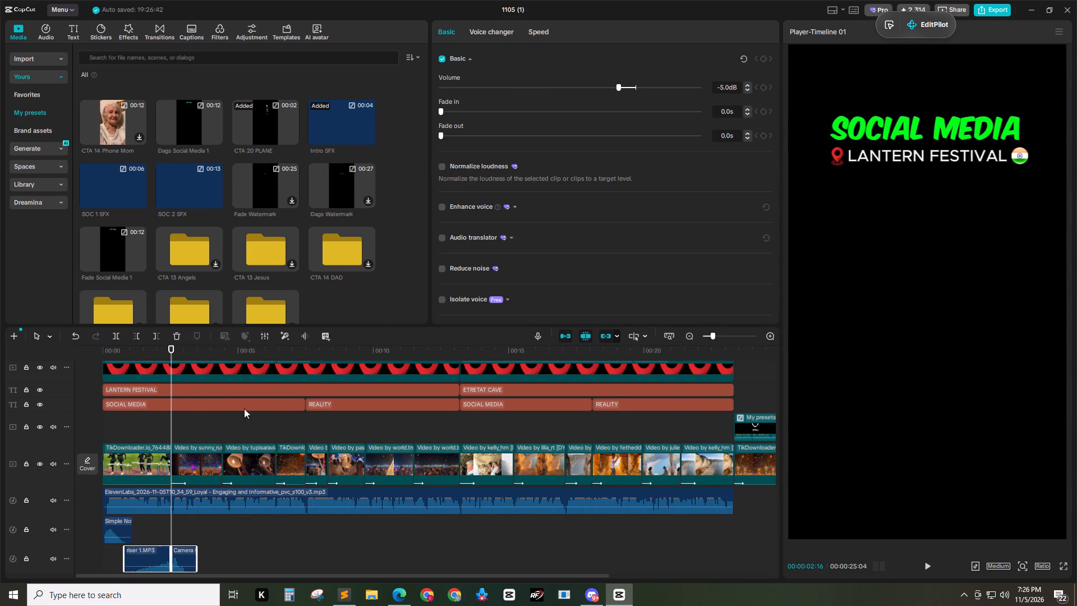
# Insert the SOC 1 SFX preset at the start of the third clip and ungroup it into separate sounds.
pyautogui.moveTo(244, 355); pyautogui.dragTo(221, 360)
pyautogui.click(142, 200)
pyautogui.hotkey('alt', 'shift', 'g')
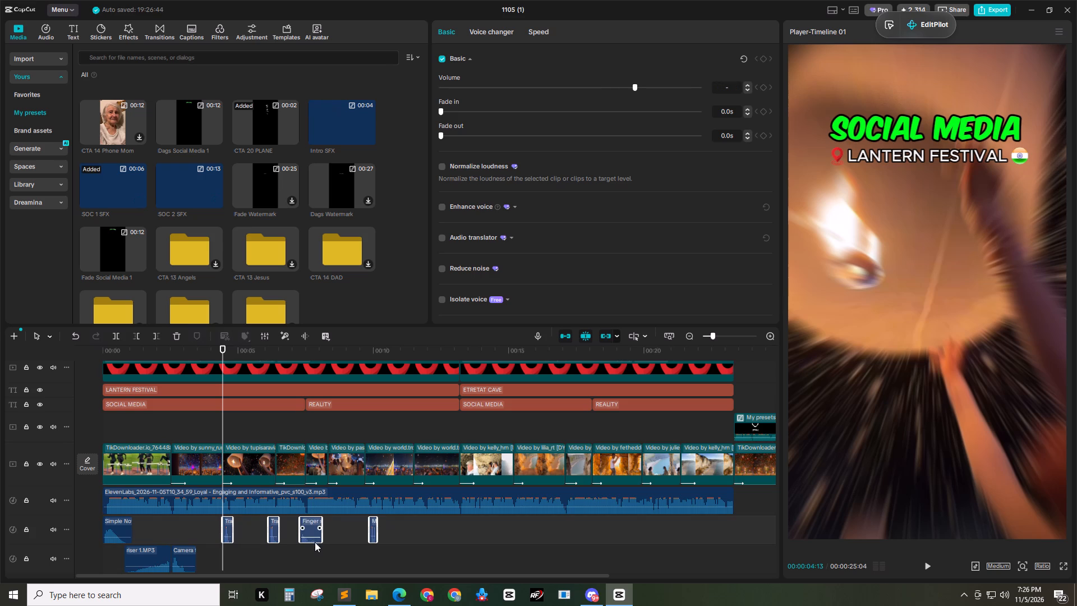
pyautogui.keyDown('ctrl'); pyautogui.keyDown('shift'); pyautogui.scroll(1, 315, 543); pyautogui.keyUp('shift'); pyautogui.keyUp('ctrl')
pyautogui.keyDown('ctrl'); pyautogui.scroll(8, 316, 546); pyautogui.keyUp('ctrl')
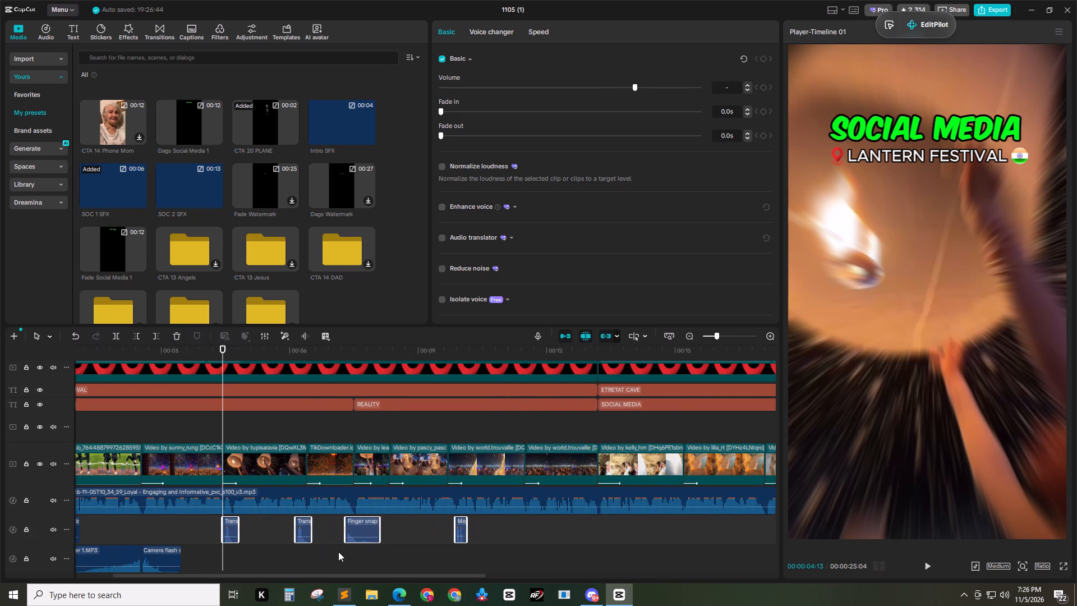
pyautogui.hotkey('ctrl', 'z')
pyautogui.hotkey('alt', 'shift', 'g')
# Align the second transition sound with the start of the fourth clip.
pyautogui.moveTo(318, 358); pyautogui.dragTo(306, 357)
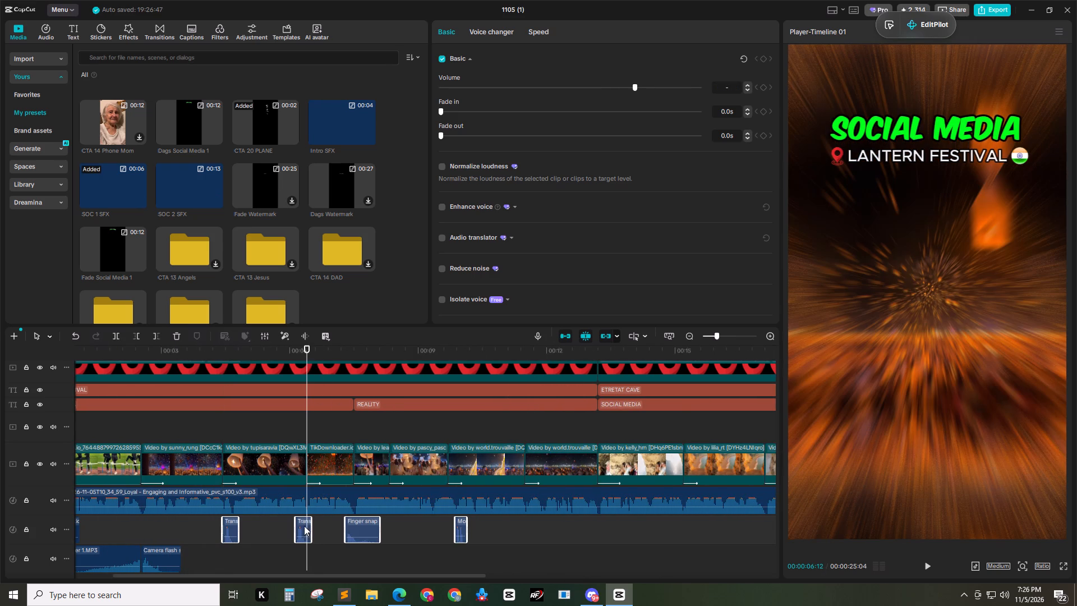
pyautogui.click(302, 522)
pyautogui.moveTo(301, 521); pyautogui.dragTo(311, 521)
# Replace the finger snap sound with a copy of the camera flash at the first REALITY title's start, on the first effects track.
pyautogui.click(361, 530)
pyautogui.press('Delete')
pyautogui.click(159, 553)
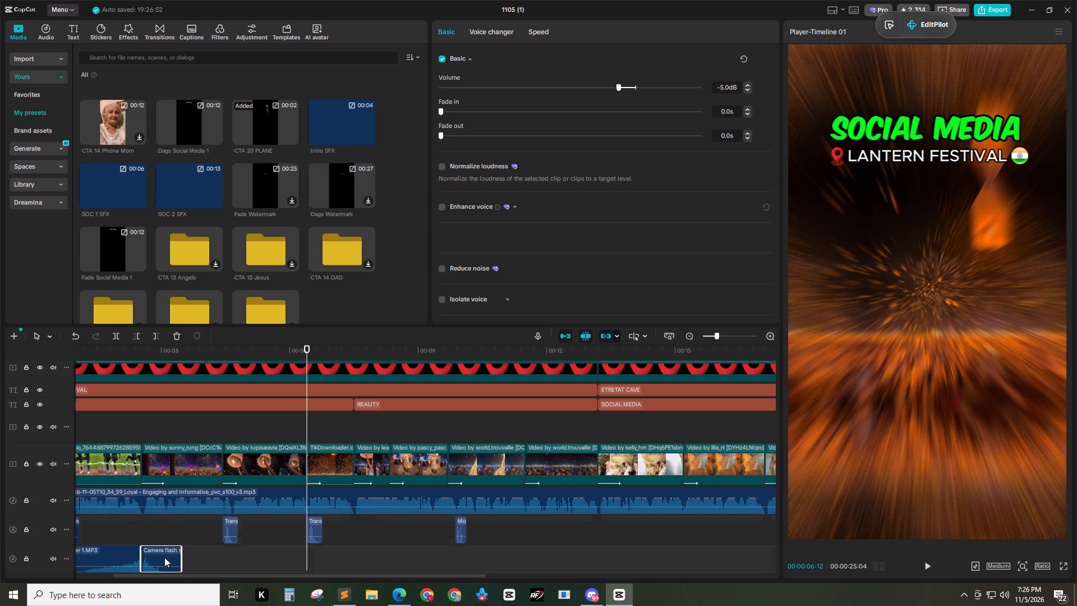
pyautogui.hotkey('ctrl', 'c')
pyautogui.moveTo(369, 357); pyautogui.dragTo(353, 354)
pyautogui.hotkey('ctrl', 'v')
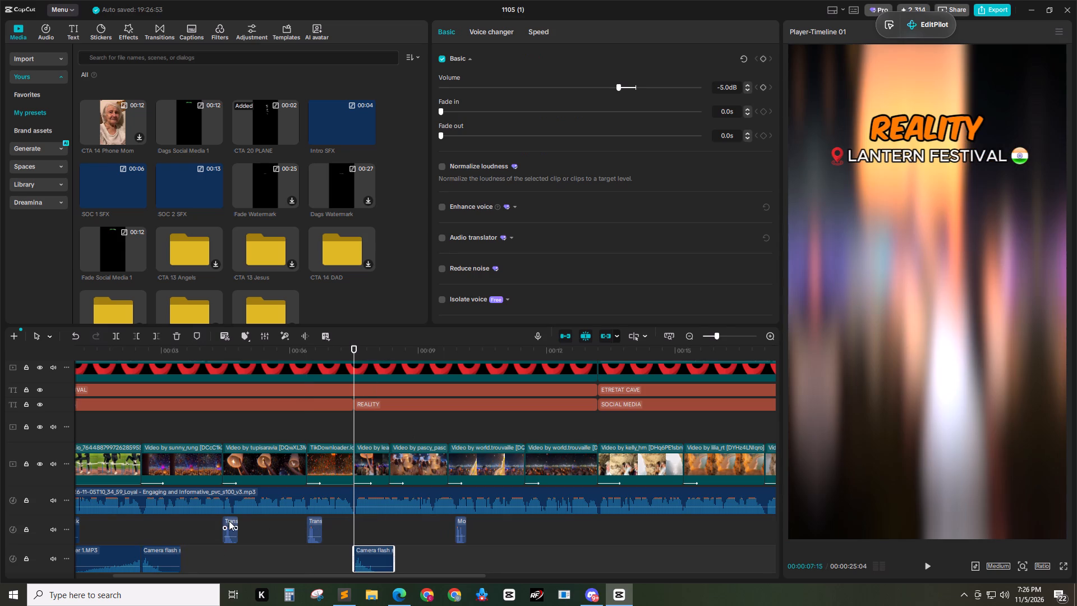
pyautogui.click(229, 521)
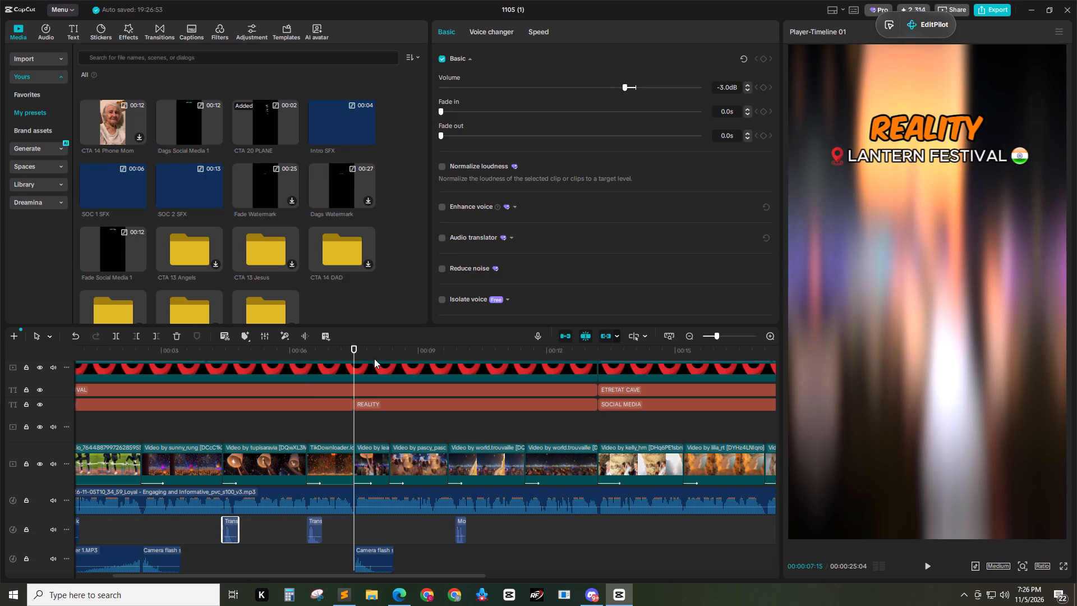
pyautogui.moveTo(369, 355); pyautogui.dragTo(354, 355)
pyautogui.moveTo(364, 561); pyautogui.dragTo(363, 530)
# Copy the third clip's transition sound to the start of the sixth clip.
pyautogui.click(231, 529)
pyautogui.hotkey('ctrl', 'c')
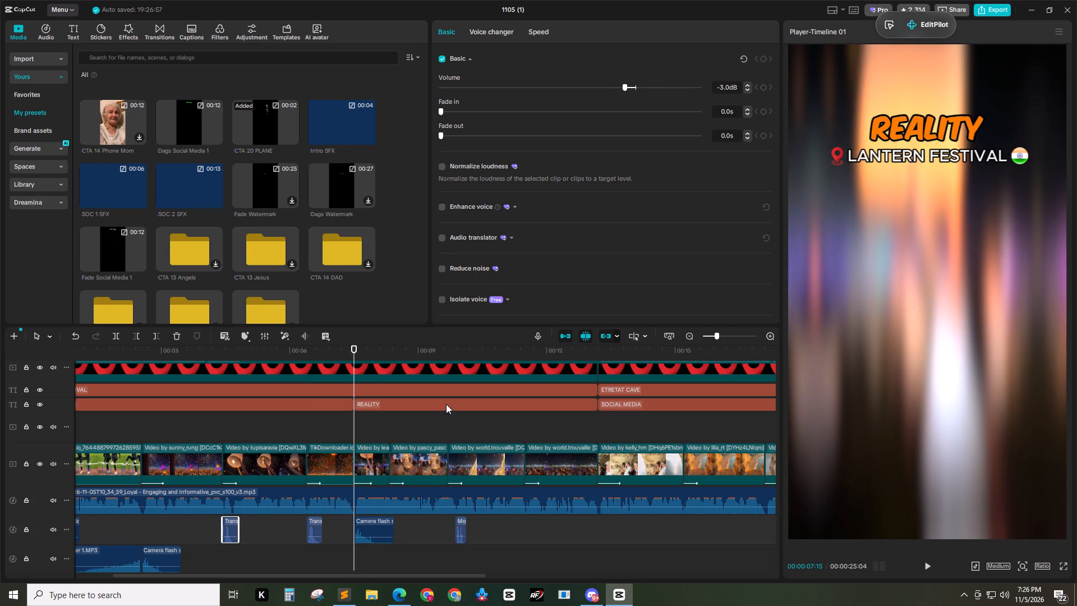
pyautogui.moveTo(398, 353); pyautogui.dragTo(387, 353)
pyautogui.hotkey('ctrl', 'v')
# Align the last sound of the SOC 1 SFX set with the start of the seventh clip.
pyautogui.click(462, 520)
pyautogui.moveTo(460, 518); pyautogui.dragTo(461, 518)
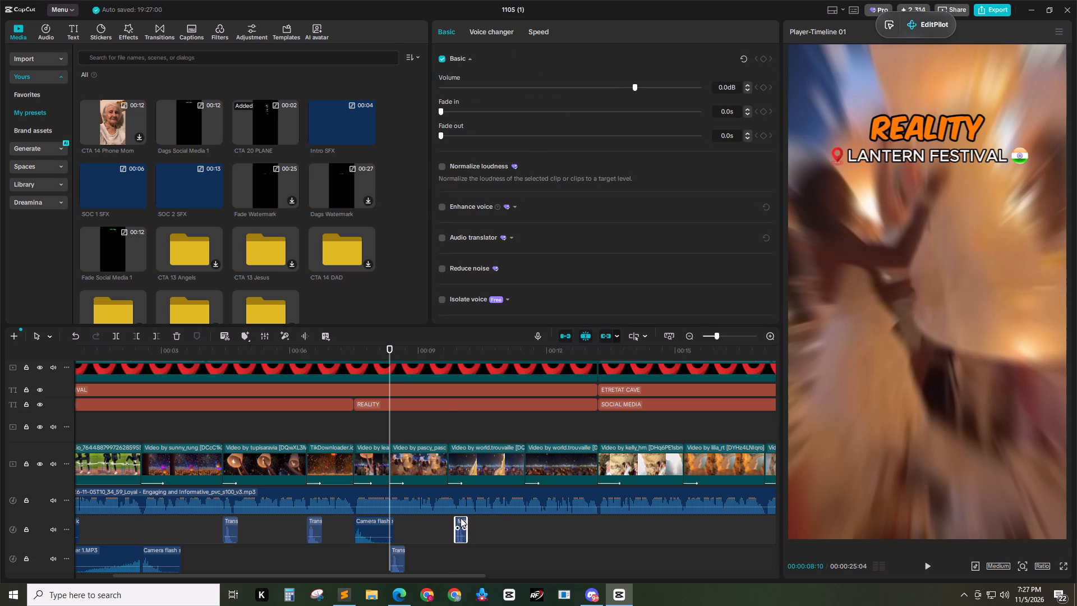
pyautogui.moveTo(461, 518); pyautogui.dragTo(453, 517)
# Copy the fourth clip's transition sound to the start of the eighth clip.
pyautogui.click(311, 527)
pyautogui.hotkey('ctrl', 'c')
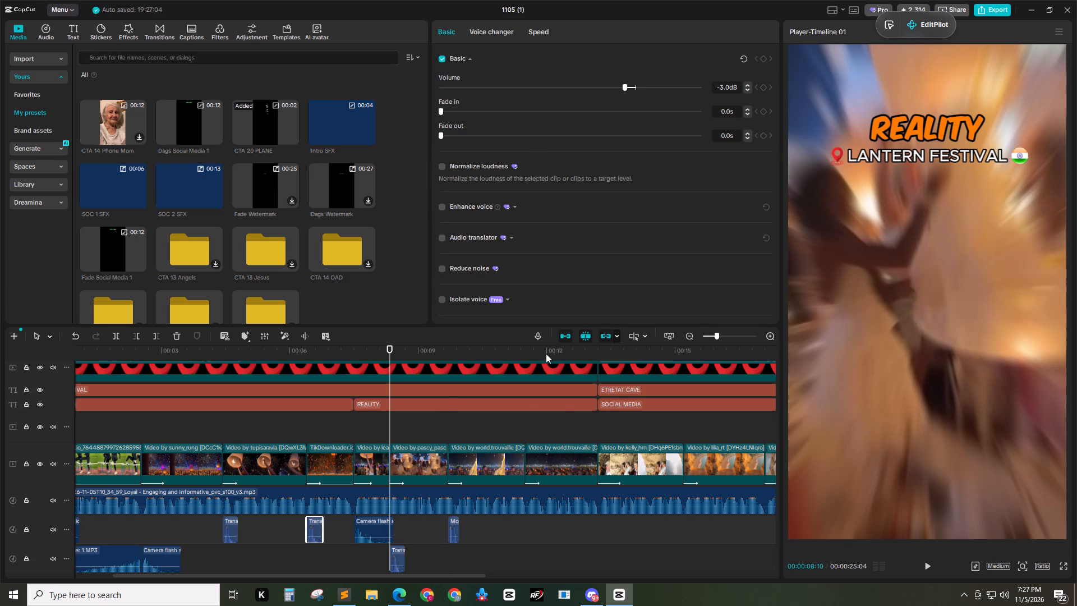
pyautogui.moveTo(539, 352); pyautogui.dragTo(526, 355)
pyautogui.hotkey('ctrl', 'v')
# Insert the SOC 2 SFX preset at the start of the ETRETAT CAVE section and ungroup it into separate sounds.
pyautogui.moveTo(612, 351); pyautogui.dragTo(599, 351)
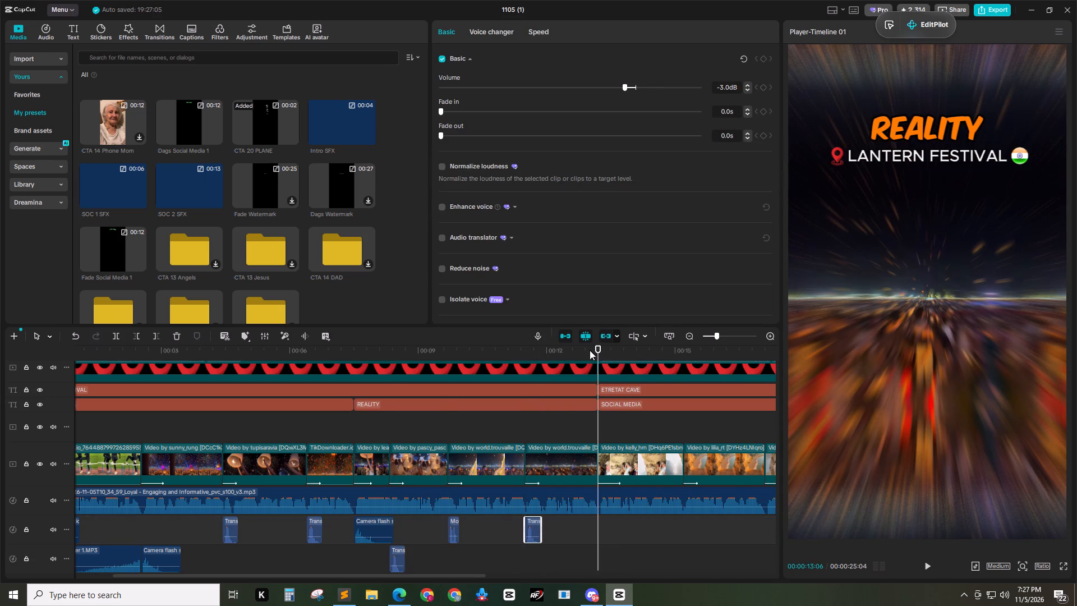
pyautogui.click(219, 203)
pyautogui.hotkey('alt', 'shift', 'g')
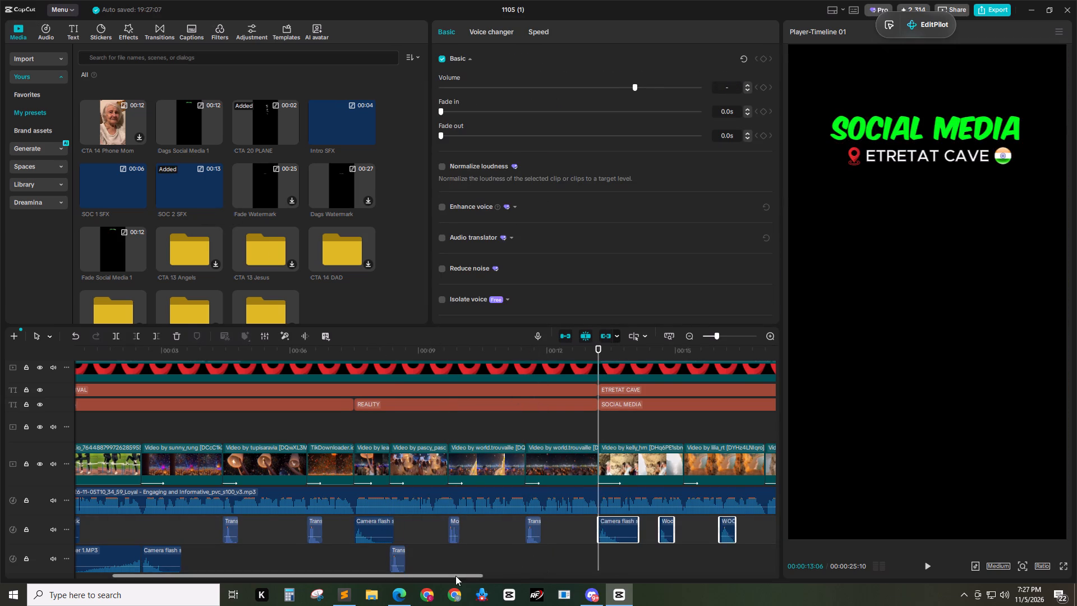
# Move the first Woo… sound after the ETRETAT CAVE camera flash to the start of the tenth clip.
pyautogui.moveTo(455, 577); pyautogui.dragTo(633, 569)
pyautogui.click(328, 519)
pyautogui.moveTo(329, 517); pyautogui.dragTo(356, 516)
pyautogui.hotkey('ctrl', 'z')
pyautogui.click(332, 522)
pyautogui.moveTo(325, 519); pyautogui.dragTo(345, 521)
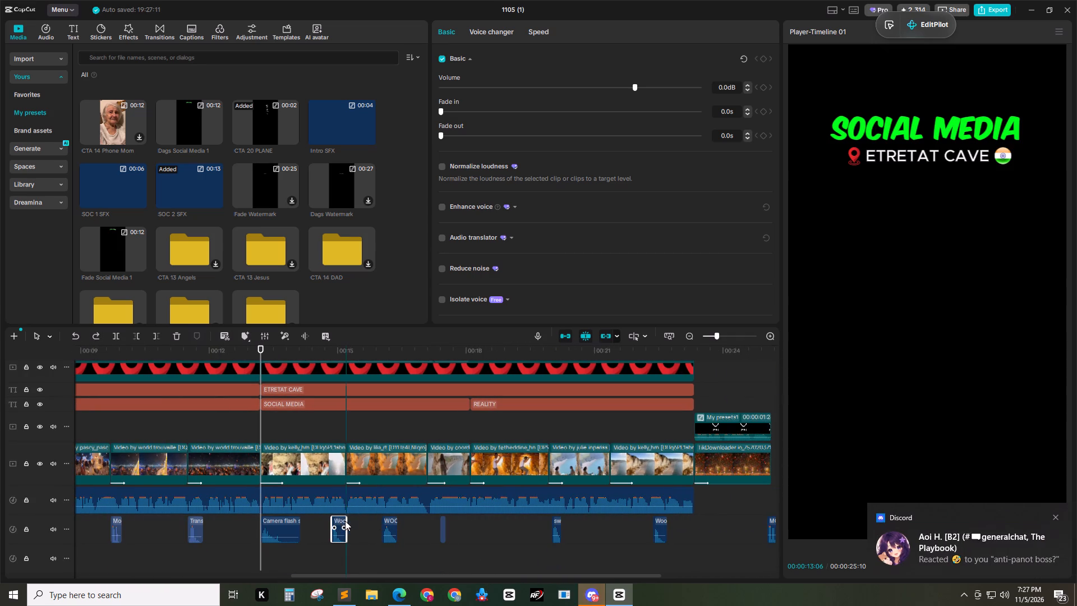
pyautogui.moveTo(345, 521); pyautogui.dragTo(347, 521)
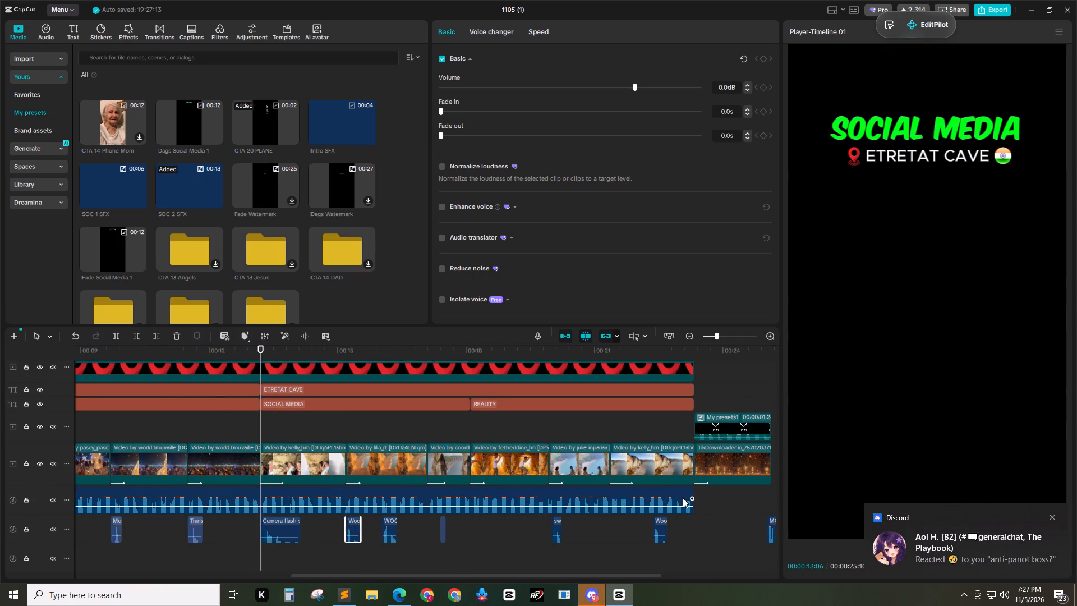
# Move the second Woo… sound to the start of the eleventh clip.
pyautogui.click(389, 520)
pyautogui.moveTo(388, 520); pyautogui.dragTo(436, 520)
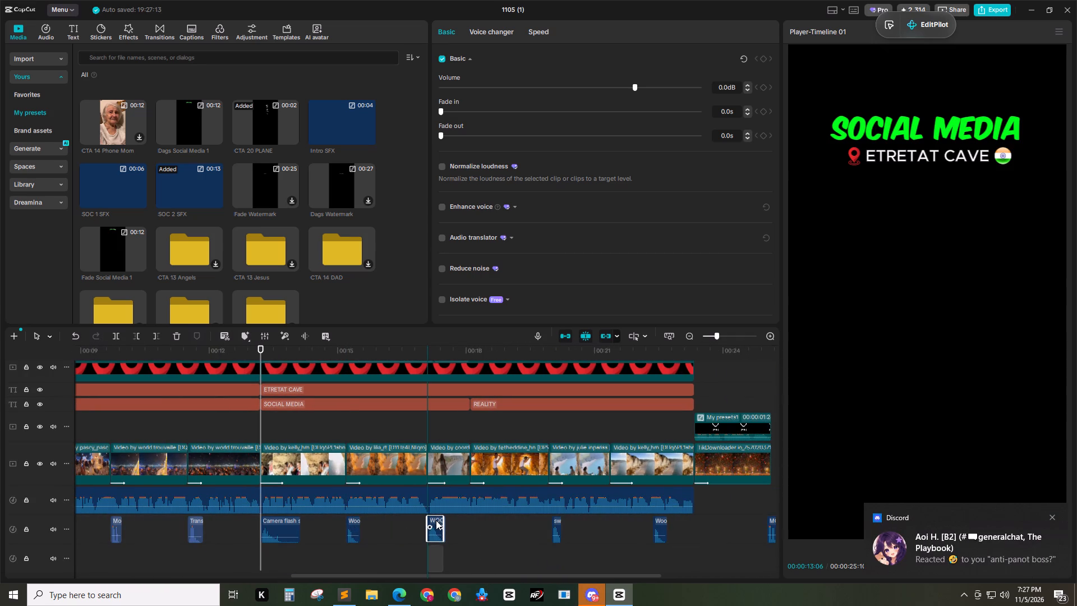
# Move the Shu… sound out of the way into the REALITY section and put WOOSH 1 back at the eleventh clip's start on the same track.
pyautogui.moveTo(436, 520); pyautogui.dragTo(434, 552)
pyautogui.click(444, 520)
pyautogui.click(776, 333)
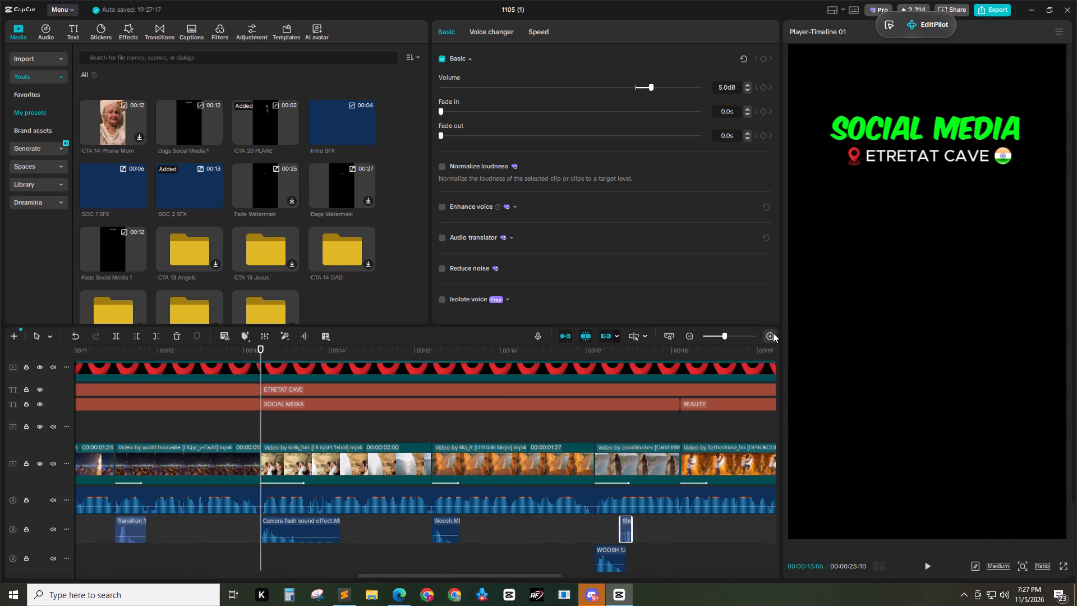
pyautogui.moveTo(490, 576); pyautogui.dragTo(547, 577)
pyautogui.click(417, 519)
pyautogui.click(430, 520)
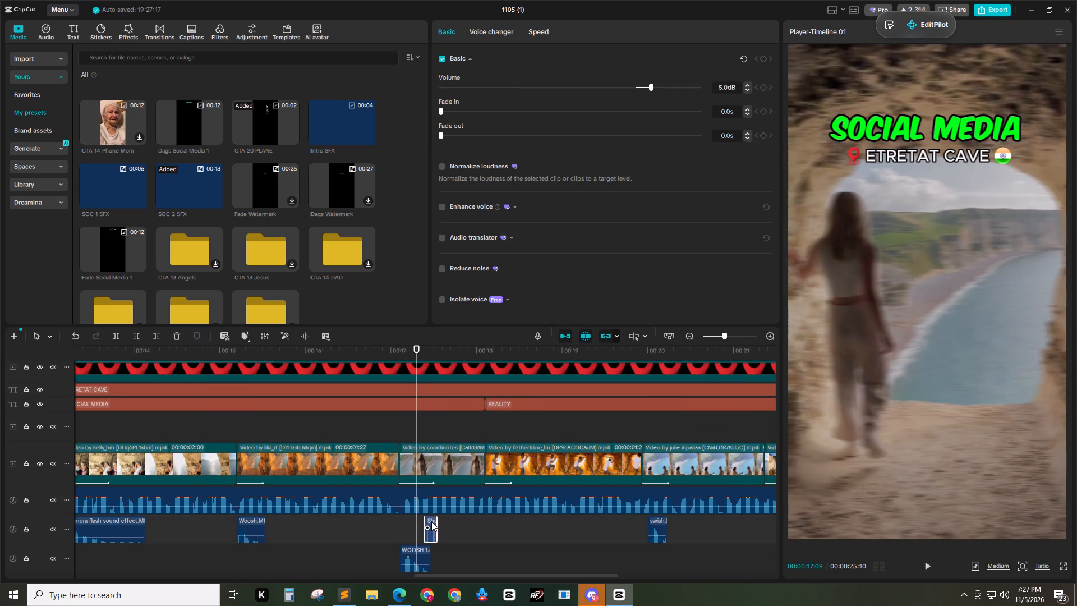
pyautogui.moveTo(431, 520); pyautogui.dragTo(508, 522)
pyautogui.click(417, 548)
pyautogui.moveTo(413, 561); pyautogui.dragTo(416, 536)
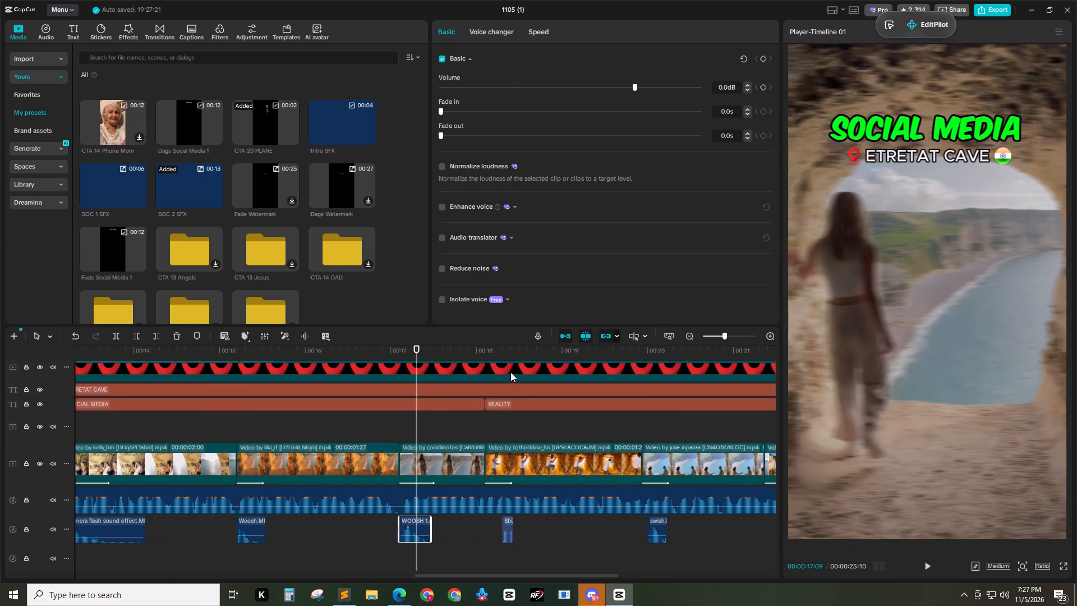
# Align the Shu… sound with the start of the twelfth clip, where the second REALITY title begins.
pyautogui.moveTo(505, 357); pyautogui.dragTo(486, 356)
pyautogui.click(508, 523)
pyautogui.moveTo(507, 518); pyautogui.dragTo(502, 518)
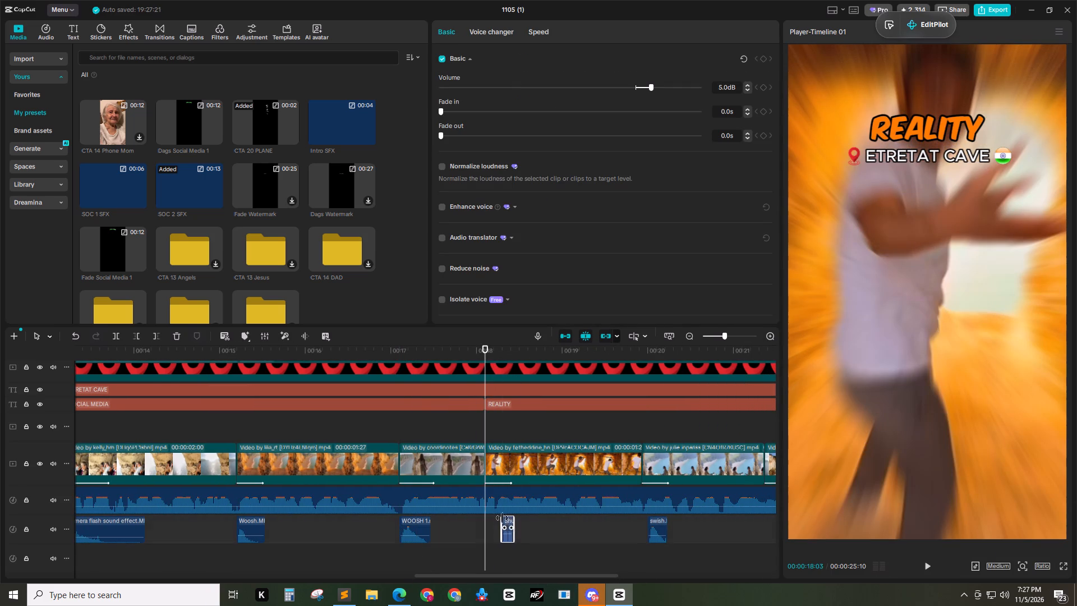
pyautogui.moveTo(502, 518); pyautogui.dragTo(491, 517)
pyautogui.hotkey('ctrl', 'z')
pyautogui.moveTo(507, 521); pyautogui.dragTo(493, 524)
# Align the swish sound with the start of the thirteenth clip.
pyautogui.moveTo(500, 575); pyautogui.dragTo(563, 576)
pyautogui.moveTo(447, 352); pyautogui.dragTo(425, 352)
pyautogui.click(443, 516)
pyautogui.moveTo(442, 525); pyautogui.dragTo(436, 525)
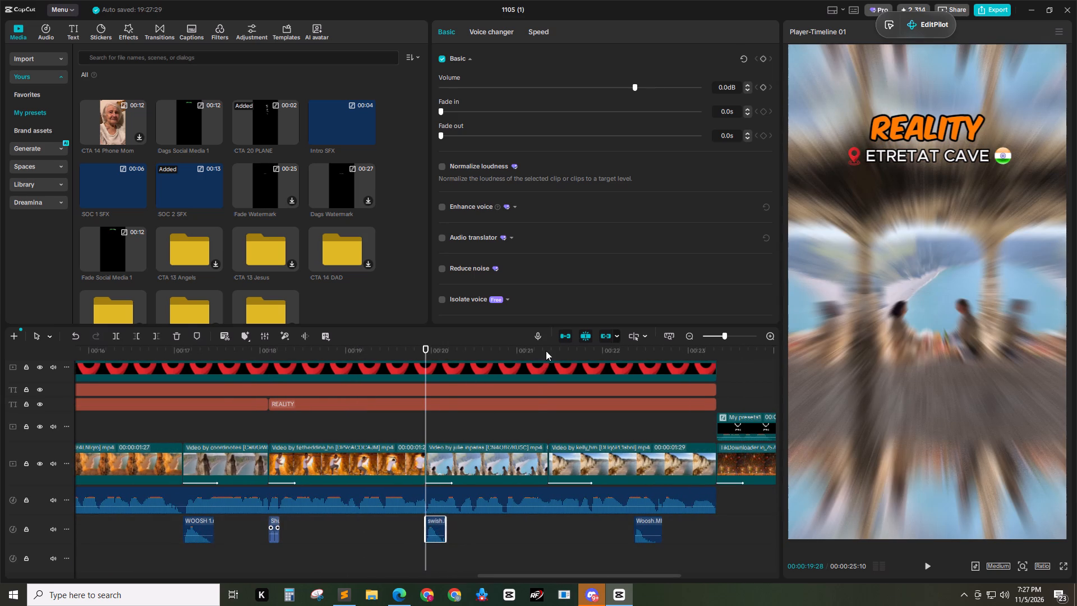
# Replace the last Woosh.MP3 with the favorite sound effect "Glitch sound that matches the sound logo" at the start of the fourteenth clip.
pyautogui.click(546, 351)
pyautogui.click(642, 528)
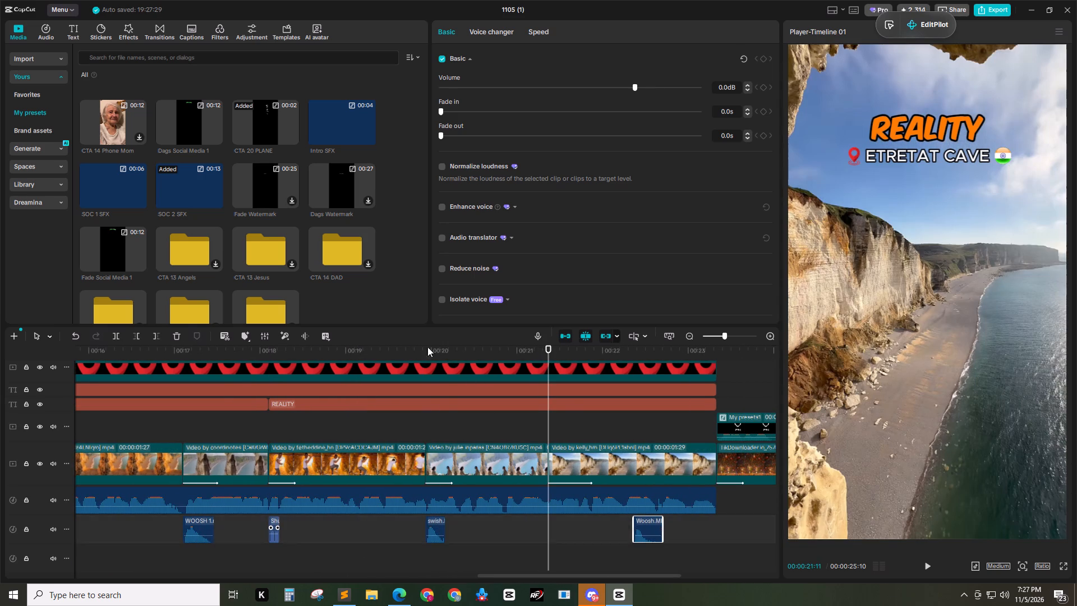
pyautogui.press('Delete')
pyautogui.click(45, 26)
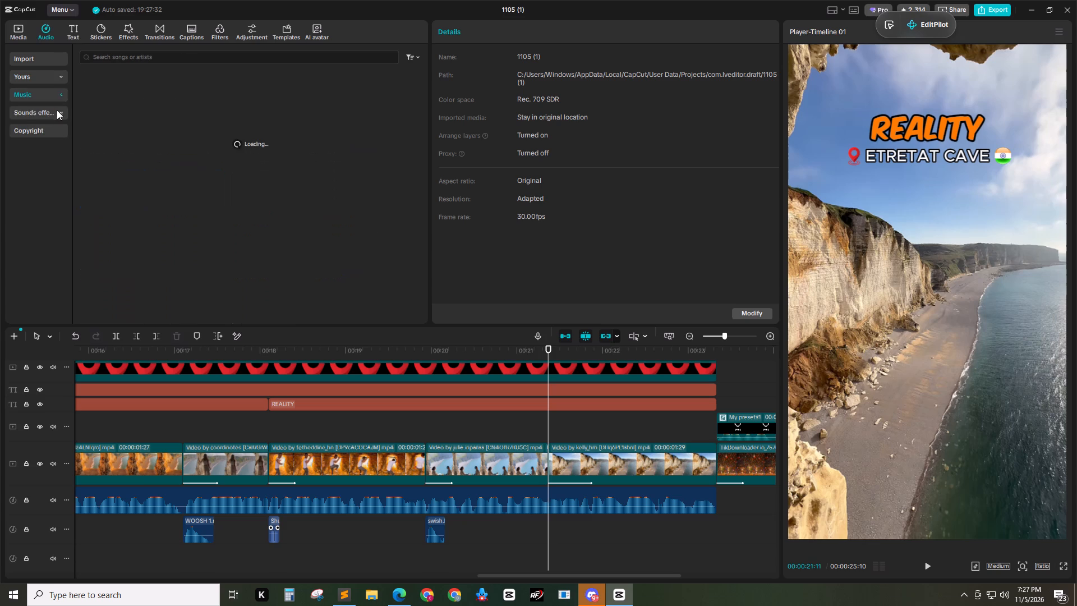
pyautogui.click(51, 94)
pyautogui.click(62, 118)
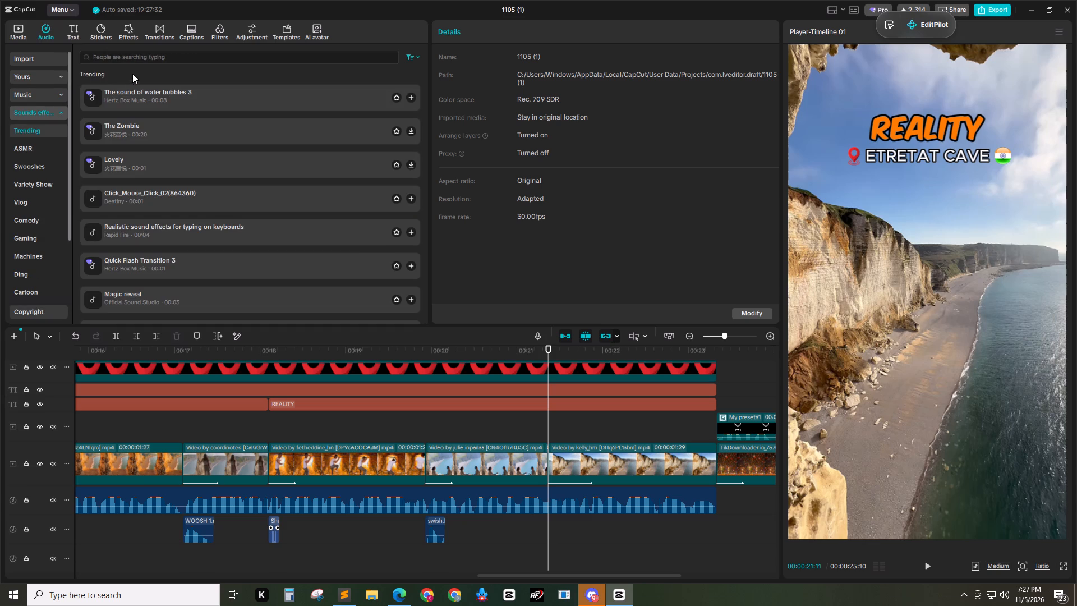
pyautogui.click(146, 58)
pyautogui.click(50, 76)
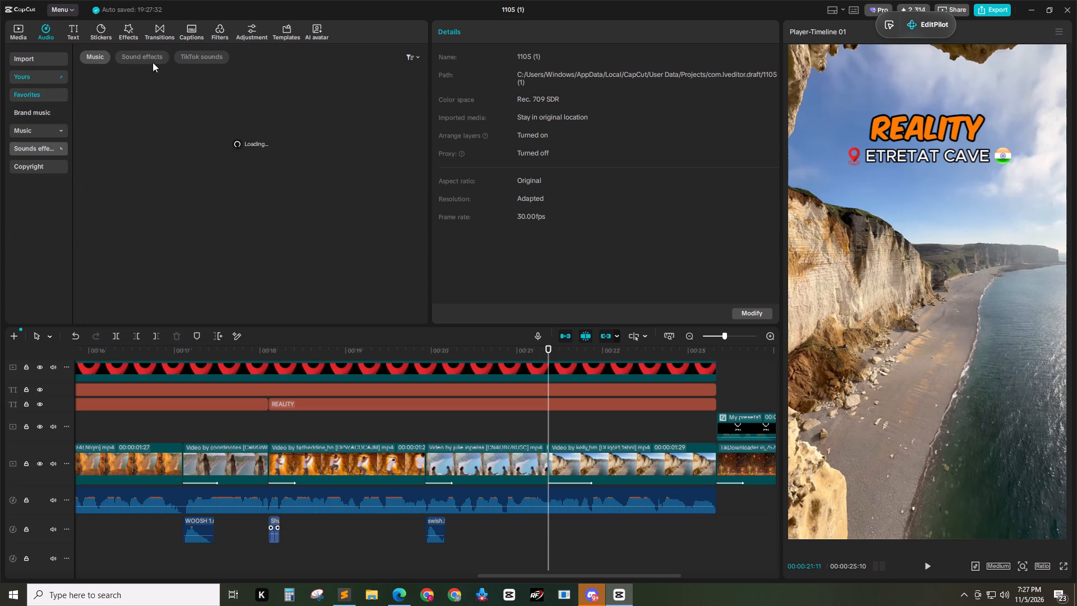
pyautogui.tripleClick(150, 56)
pyautogui.tripleClick(150, 59)
pyautogui.moveTo(150, 87); pyautogui.dragTo(567, 560)
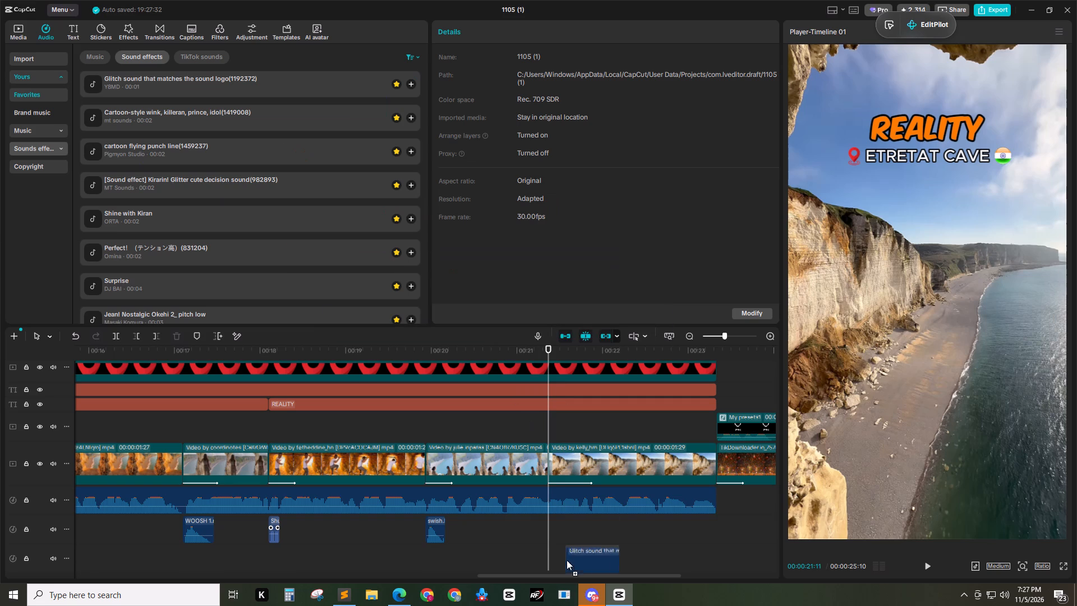
pyautogui.moveTo(567, 560); pyautogui.dragTo(550, 530)
# Set the glitch sound's volume to -5 dB.
pyautogui.click(726, 90)
pyautogui.hotkey('ctrl', 'a')
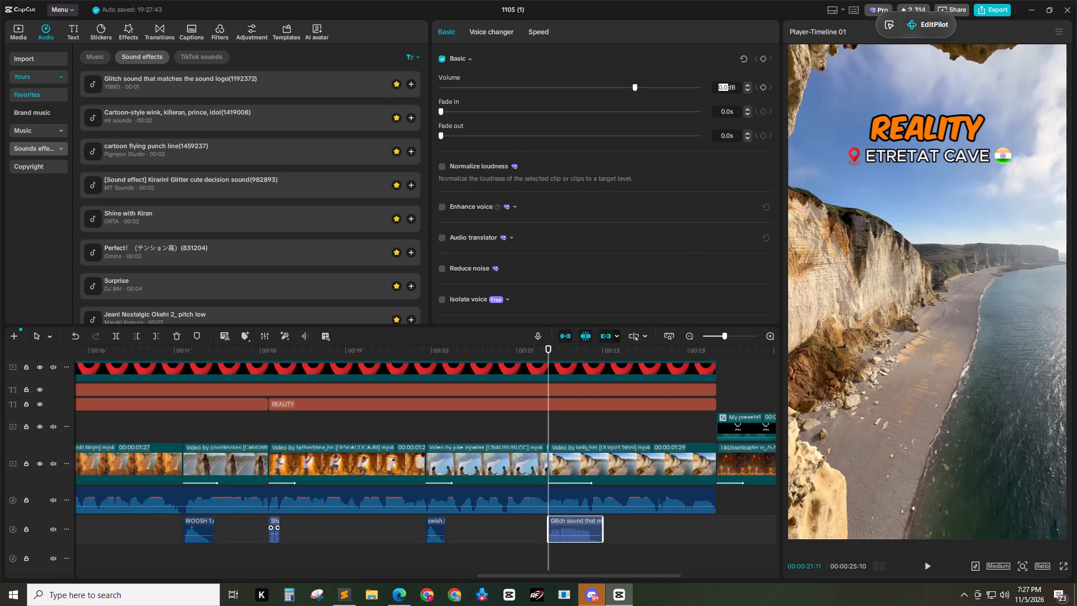
pyautogui.press('-')
pyautogui.press('5')
pyautogui.press('Return')
# Move the MOUSE click sound to the start of the closing CTA clip.
pyautogui.moveTo(521, 577); pyautogui.dragTo(553, 580)
pyautogui.moveTo(628, 347); pyautogui.dragTo(603, 348)
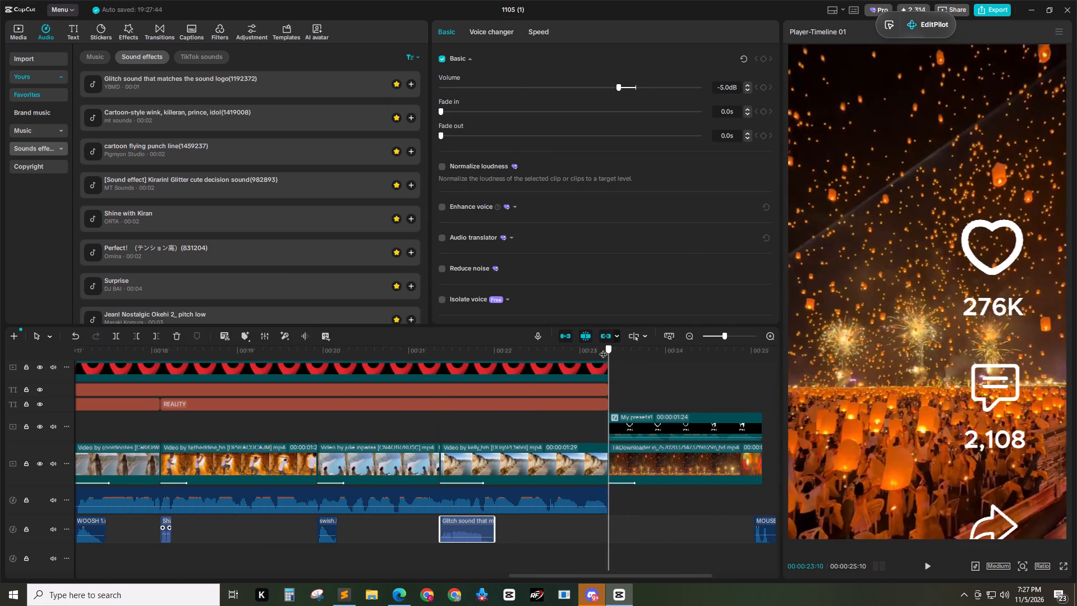
pyautogui.moveTo(603, 348); pyautogui.dragTo(610, 348)
pyautogui.click(768, 524)
pyautogui.moveTo(767, 524); pyautogui.dragTo(630, 524)
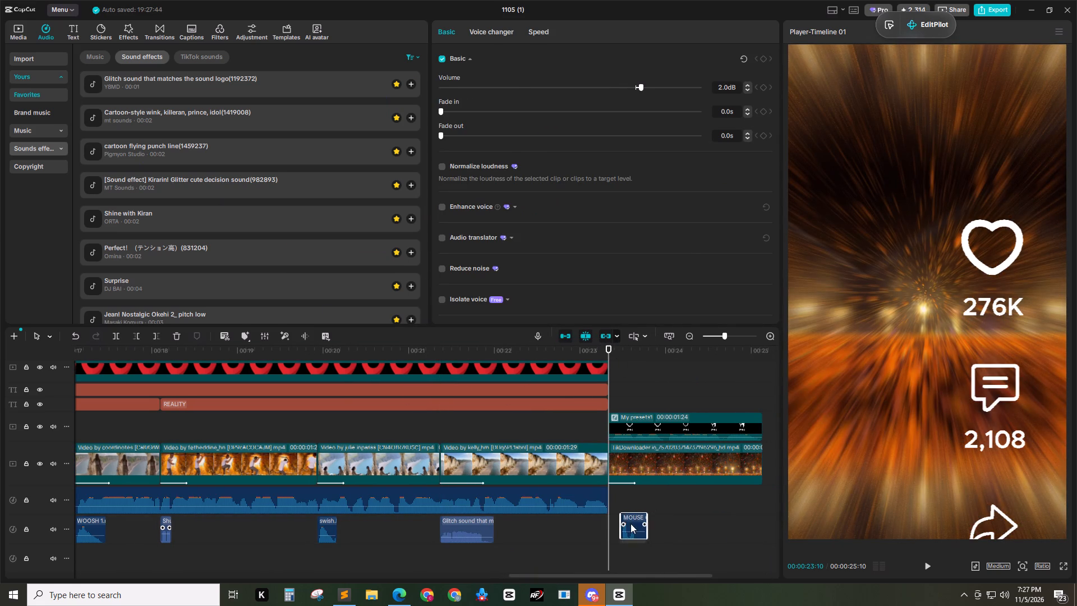
pyautogui.moveTo(630, 524); pyautogui.dragTo(624, 526)
# Import Empire of the Sun.MP3 from the VERSUS NICHE ASSETS folder and place it on a new audio track at the timeline's start.
pyautogui.moveTo(642, 573); pyautogui.dragTo(2, 605)
pyautogui.scroll(-5, 234, 498)
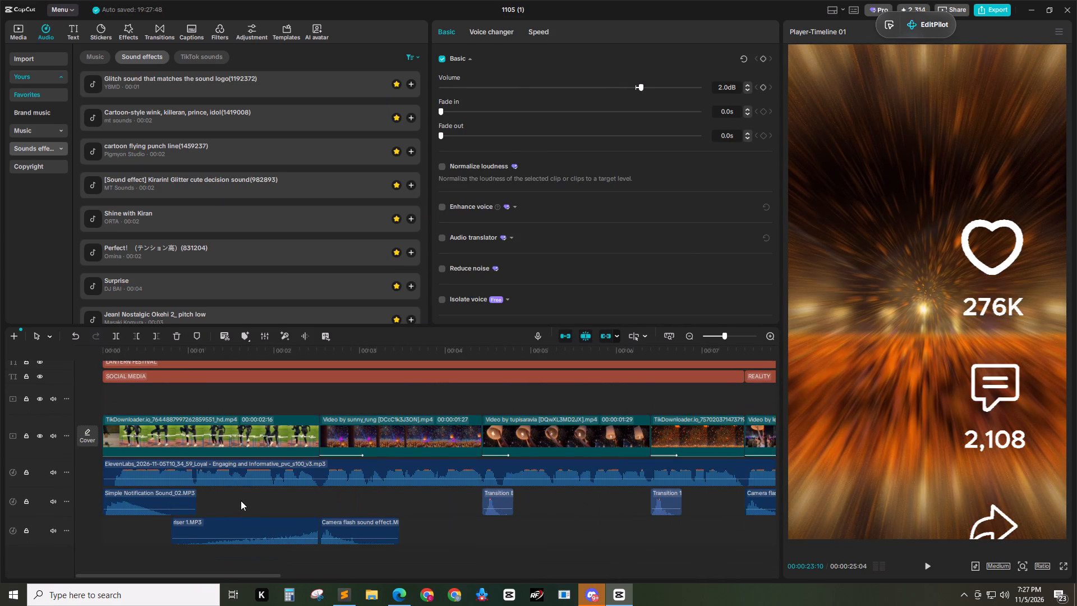
pyautogui.scroll(-1, 242, 497)
pyautogui.hotkey('ctrl', 'i')
pyautogui.scroll(2, 55, 180)
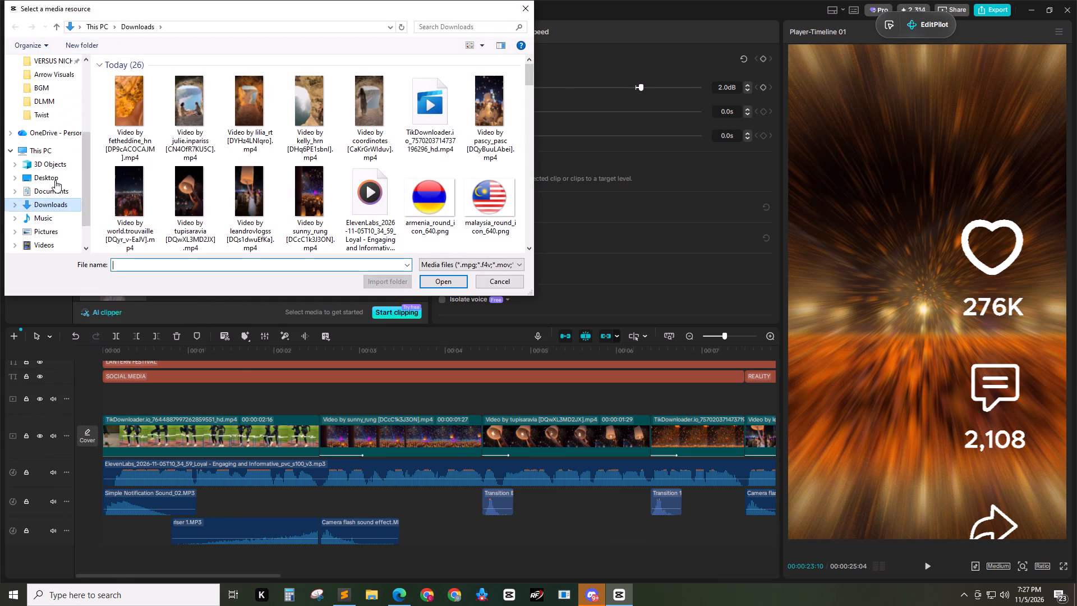
pyautogui.scroll(2, 55, 180)
pyautogui.click(53, 87)
pyautogui.scroll(-1, 367, 158)
pyautogui.click(284, 135)
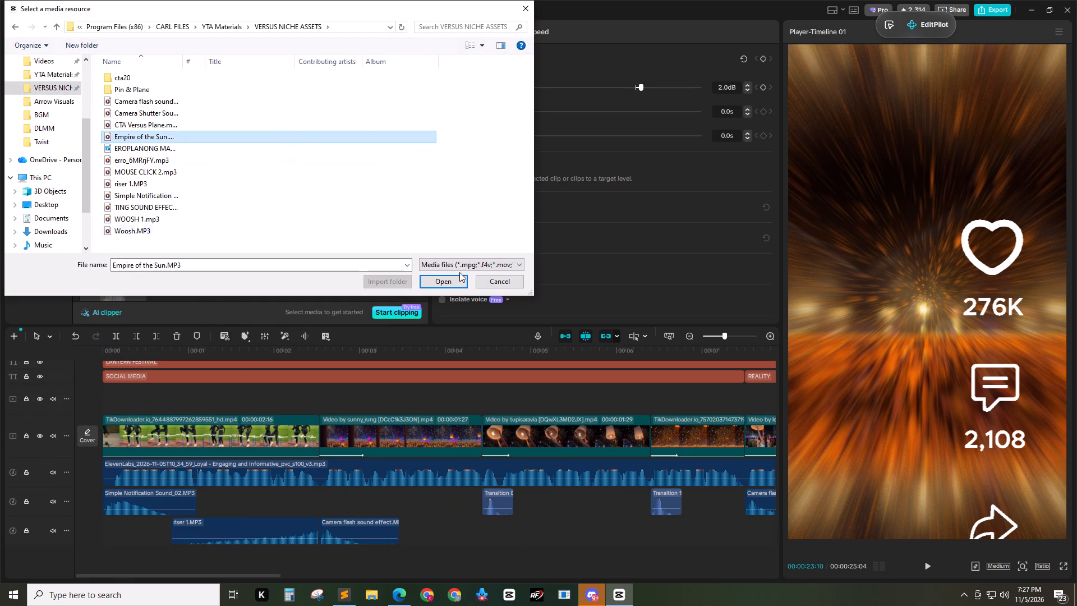
pyautogui.click(445, 278)
pyautogui.scroll(-3, 350, 497)
pyautogui.moveTo(185, 263); pyautogui.dragTo(81, 572)
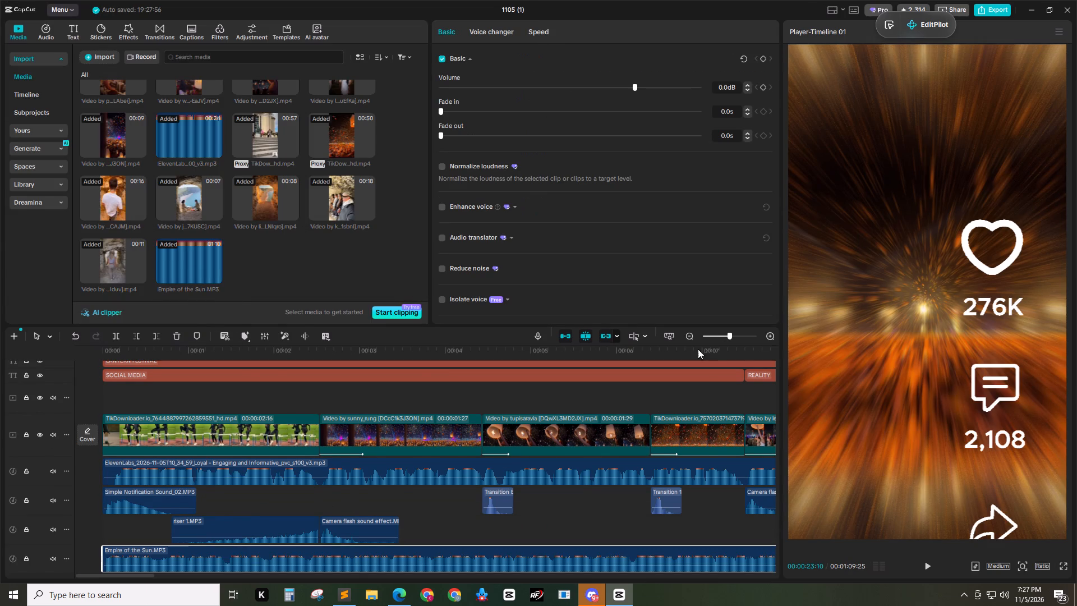
# Trim the Empire of the Sun music so it ends with the closing CTA clip.
pyautogui.doubleClick(689, 338)
pyautogui.click(679, 393)
pyautogui.moveTo(669, 356); pyautogui.dragTo(638, 356)
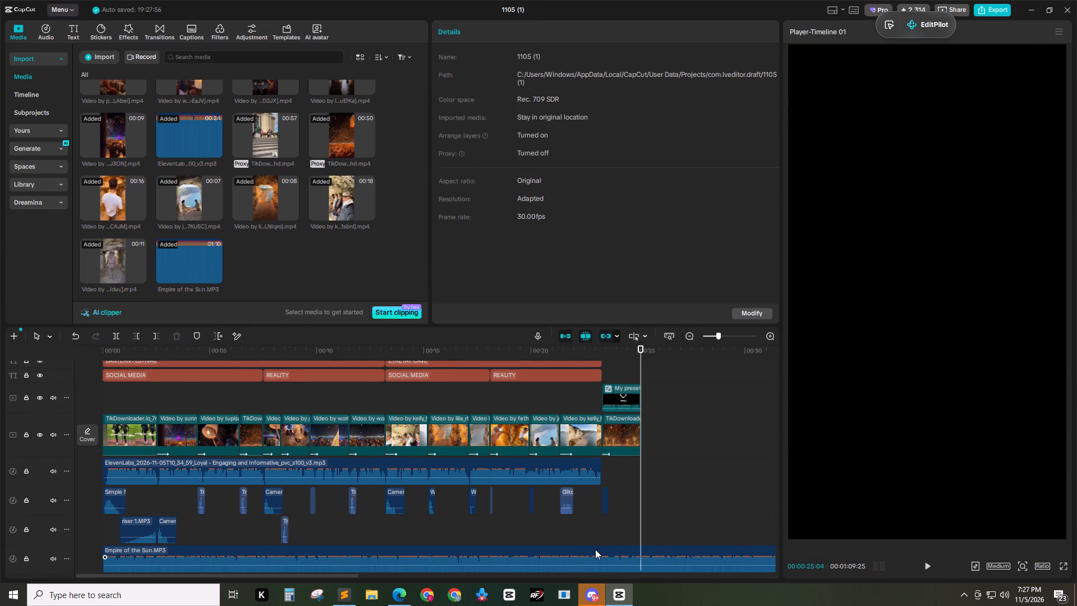
pyautogui.click(595, 549)
pyautogui.press('w')
# Set the Empire of the Sun music volume to -18 dB.
pyautogui.click(557, 550)
pyautogui.click(727, 95)
pyautogui.click(727, 90)
pyautogui.hotkey('ctrl', 'a')
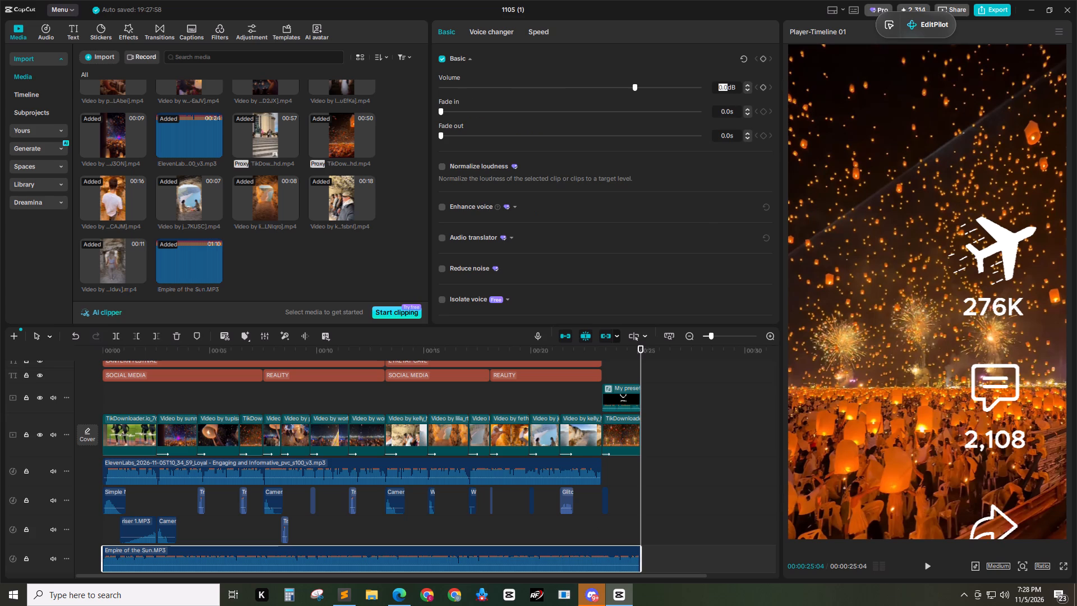
pyautogui.write('-18')
pyautogui.press('Return')
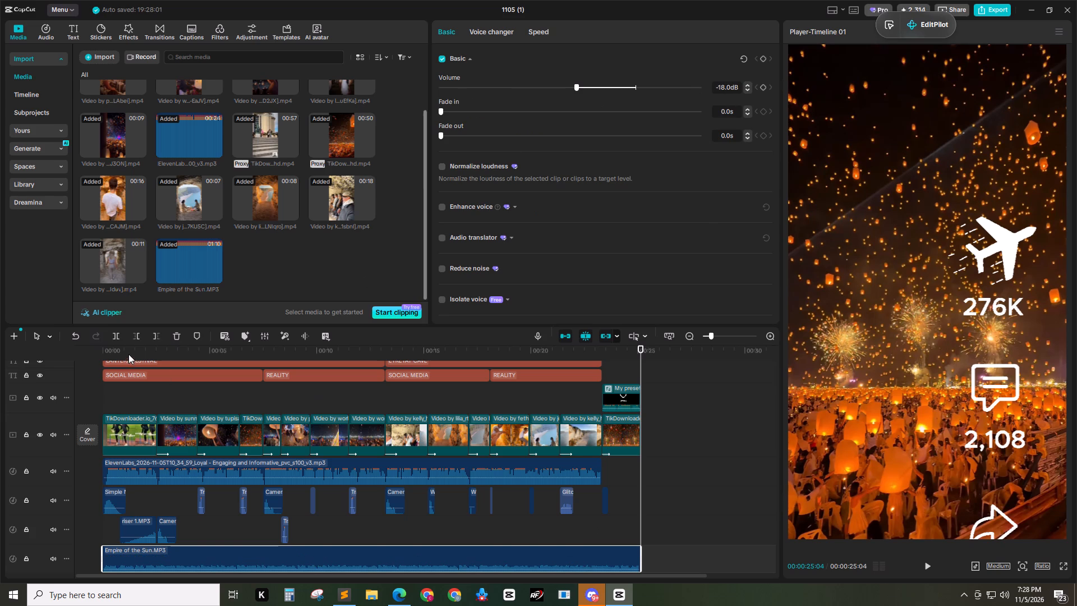
# Return the playhead to the start and mute the music track and both sound effect tracks, leaving the voice-over audible.
pyautogui.click(128, 354)
pyautogui.moveTo(141, 356); pyautogui.dragTo(64, 367)
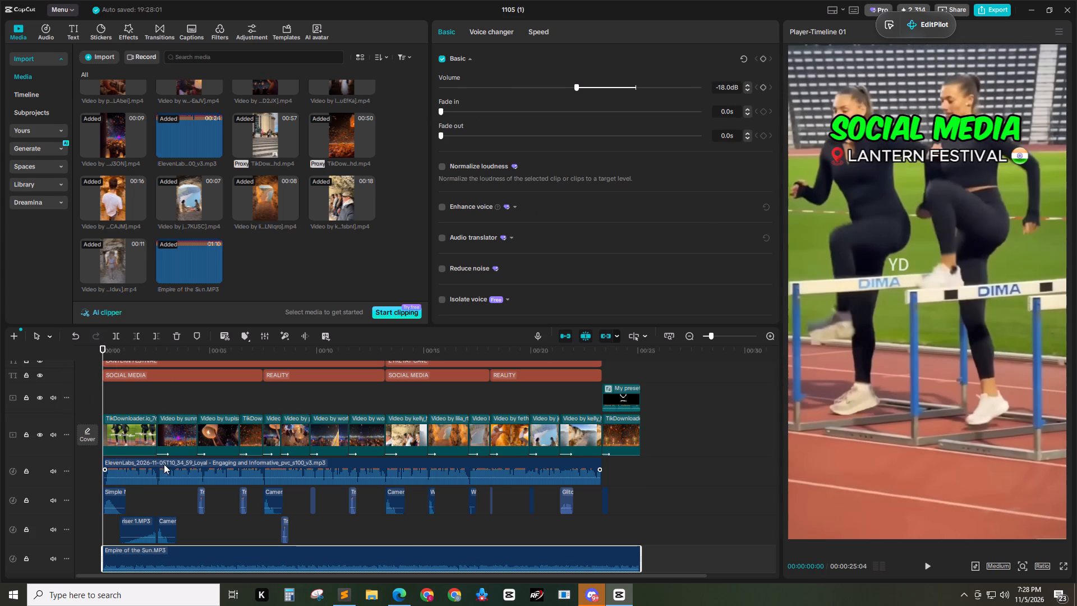
pyautogui.click(53, 559)
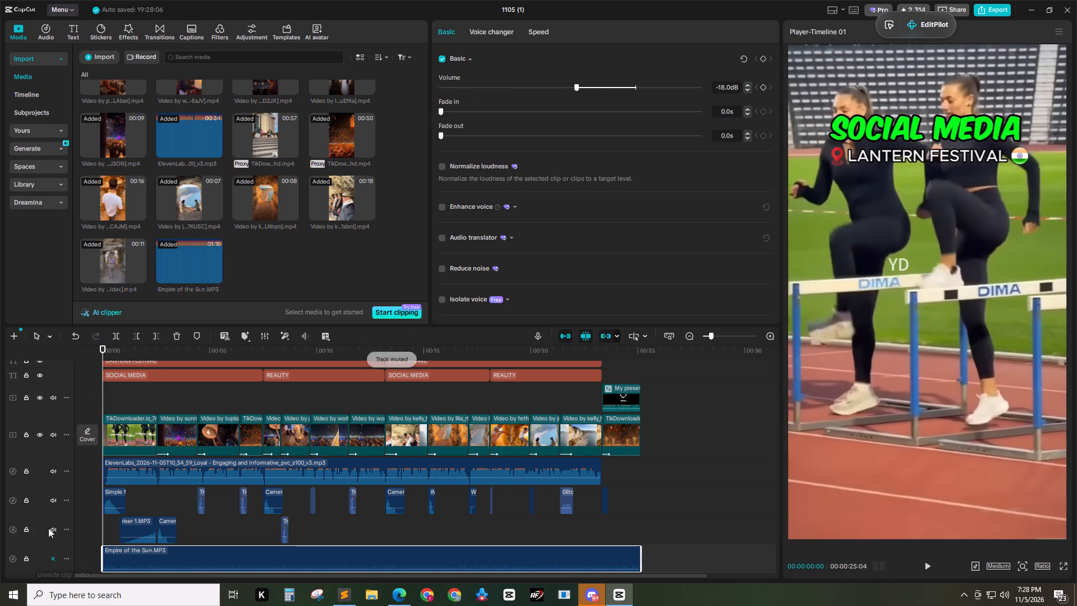
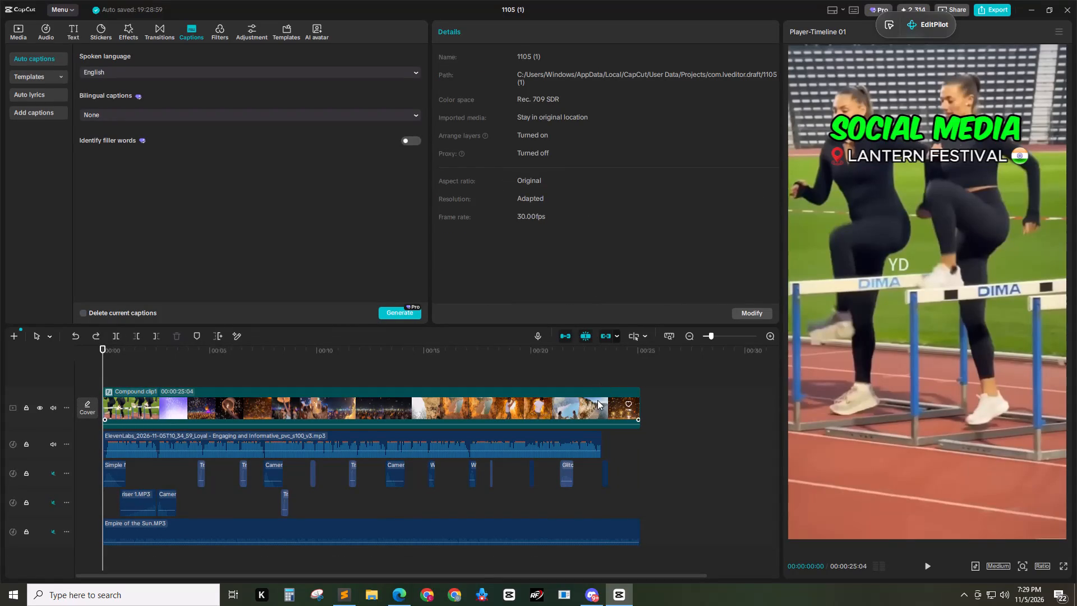
# Inspect the layers inside the compound clip and return to the main timeline.
pyautogui.click(597, 400)
pyautogui.doubleClick(597, 400)
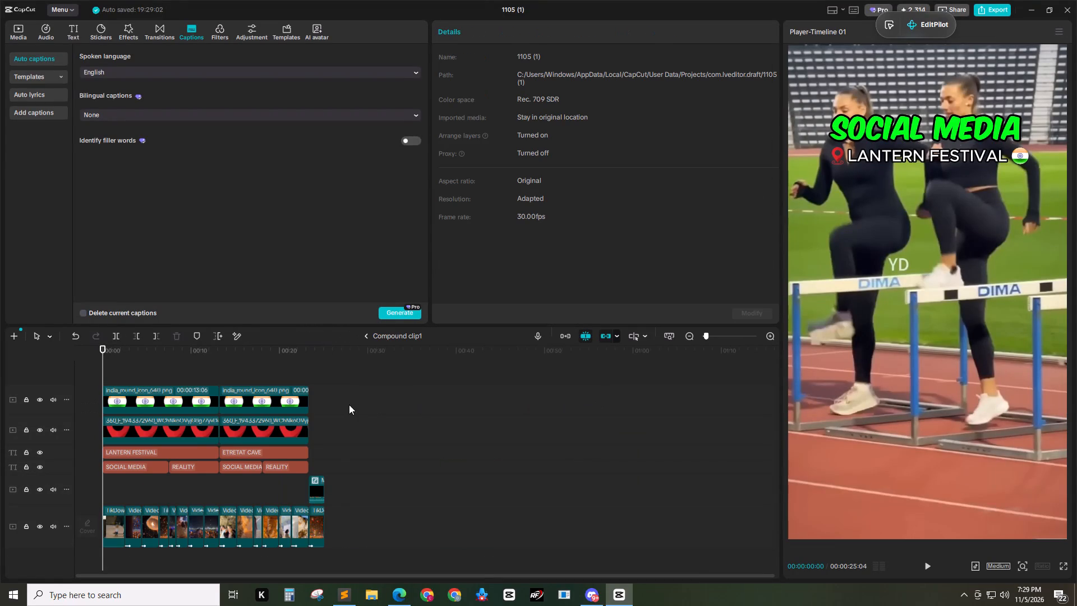
pyautogui.click(324, 403)
pyautogui.click(363, 333)
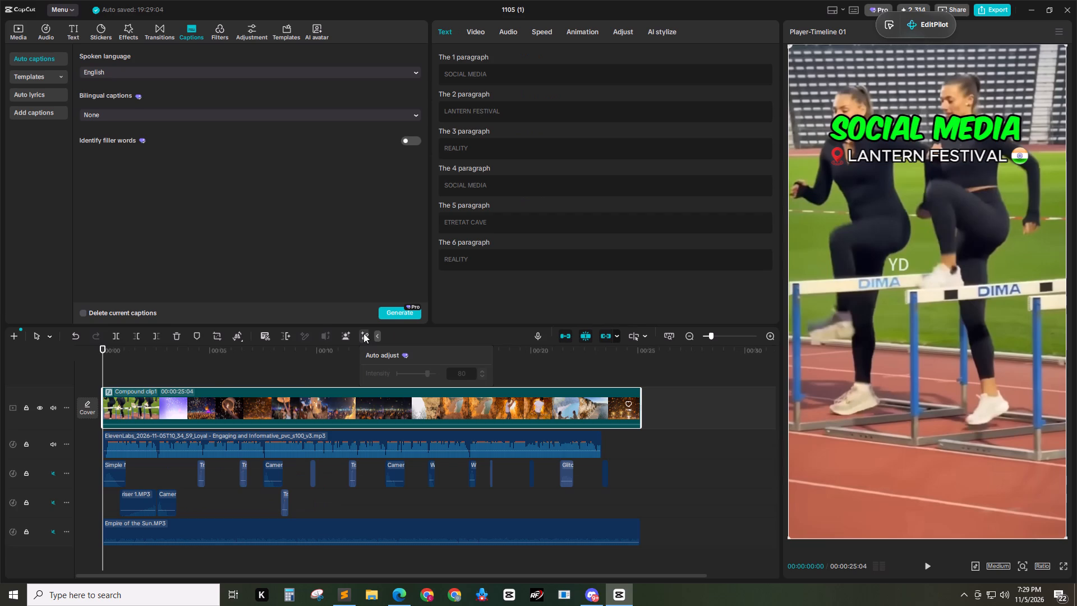
pyautogui.click(430, 441)
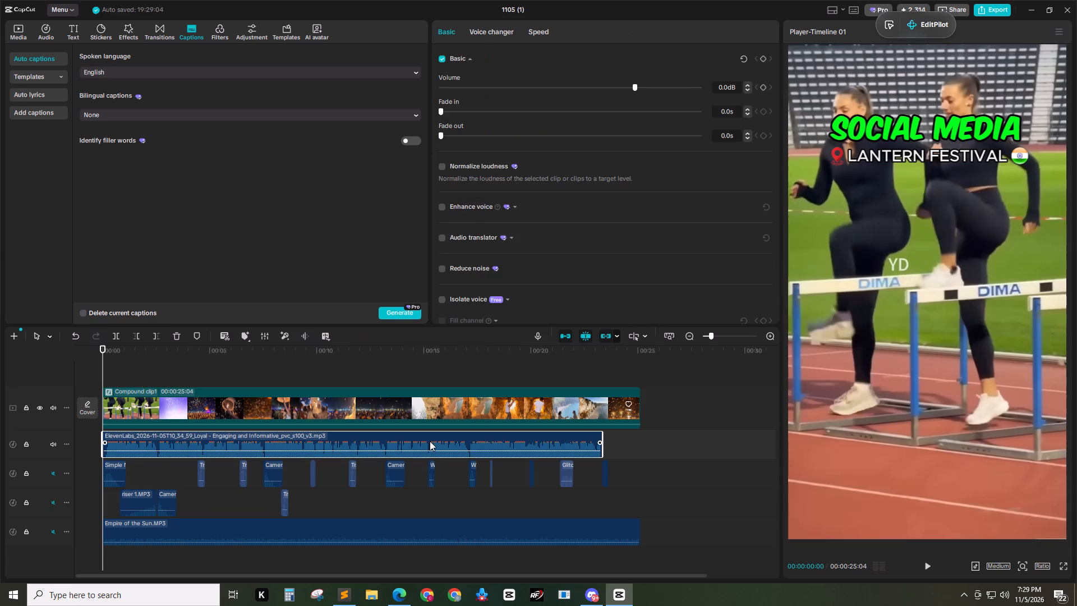
pyautogui.click(429, 409)
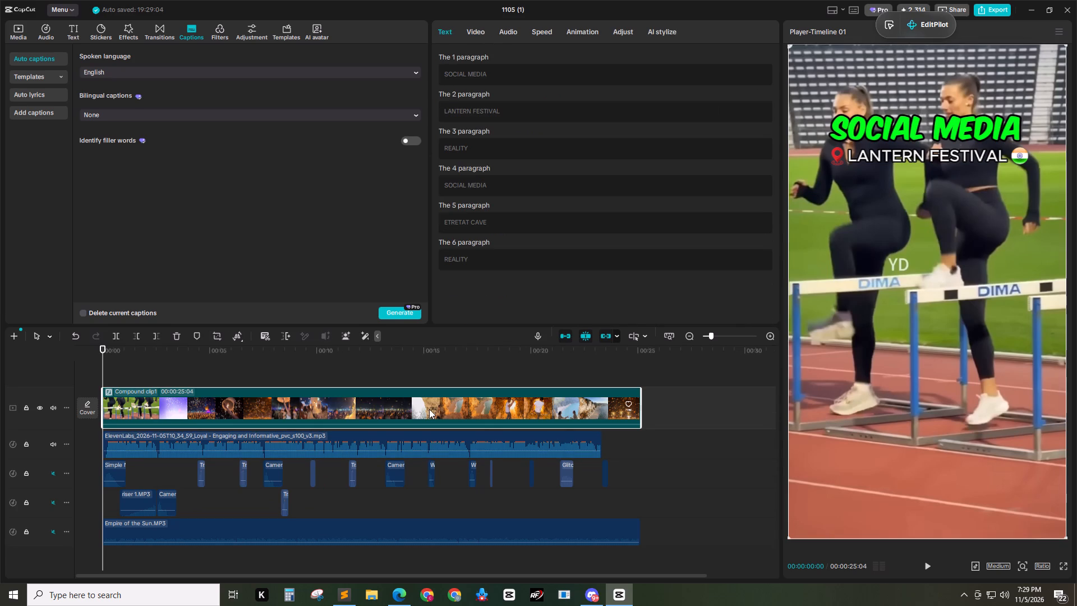
pyautogui.doubleClick(429, 409)
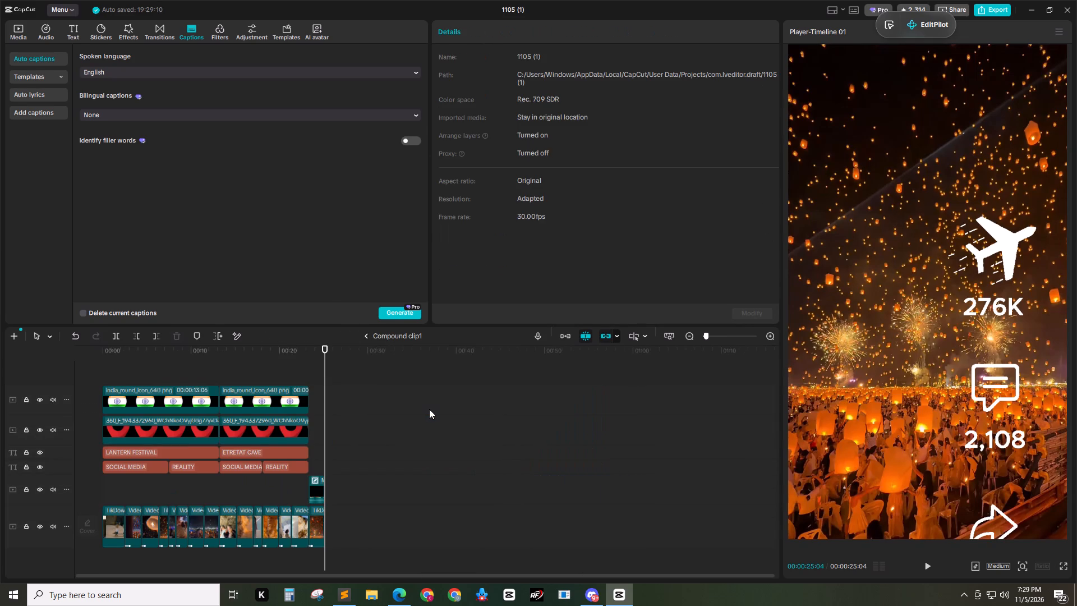
pyautogui.click(368, 339)
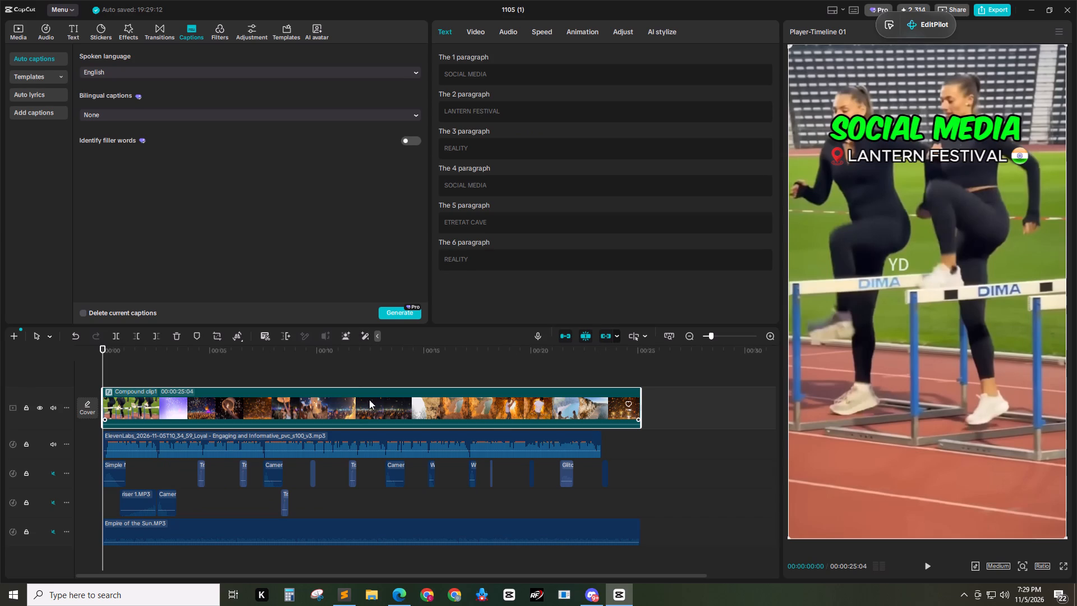
pyautogui.doubleClick(341, 400)
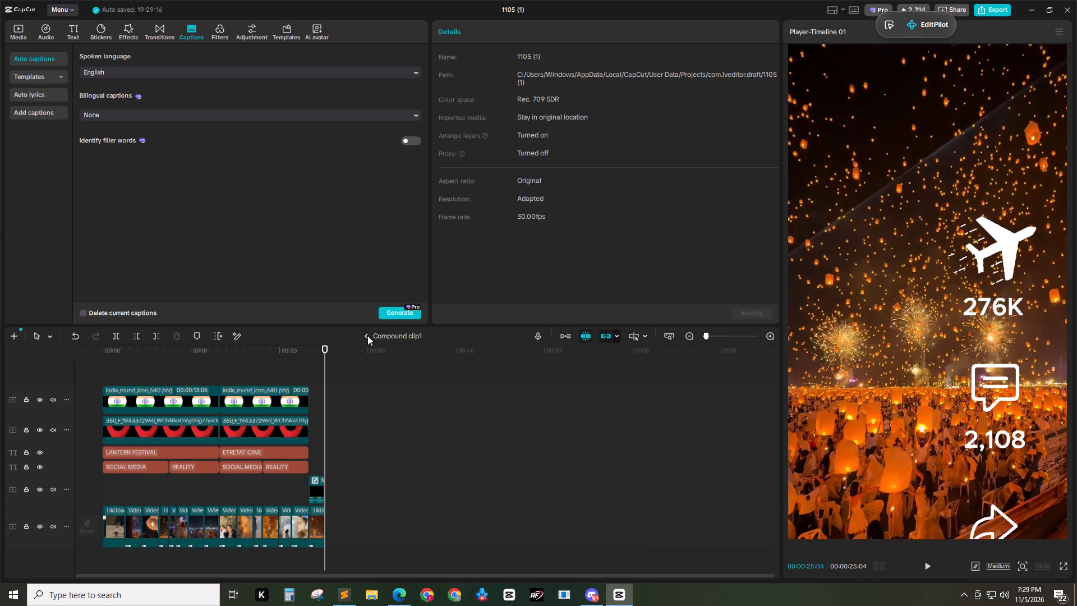
pyautogui.click(363, 336)
pyautogui.hotkey('ctrl', 'z')
pyautogui.hotkey('ctrl', 'z')
pyautogui.hotkey('ctrl', 'z')
pyautogui.hotkey('ctrl', 'z')
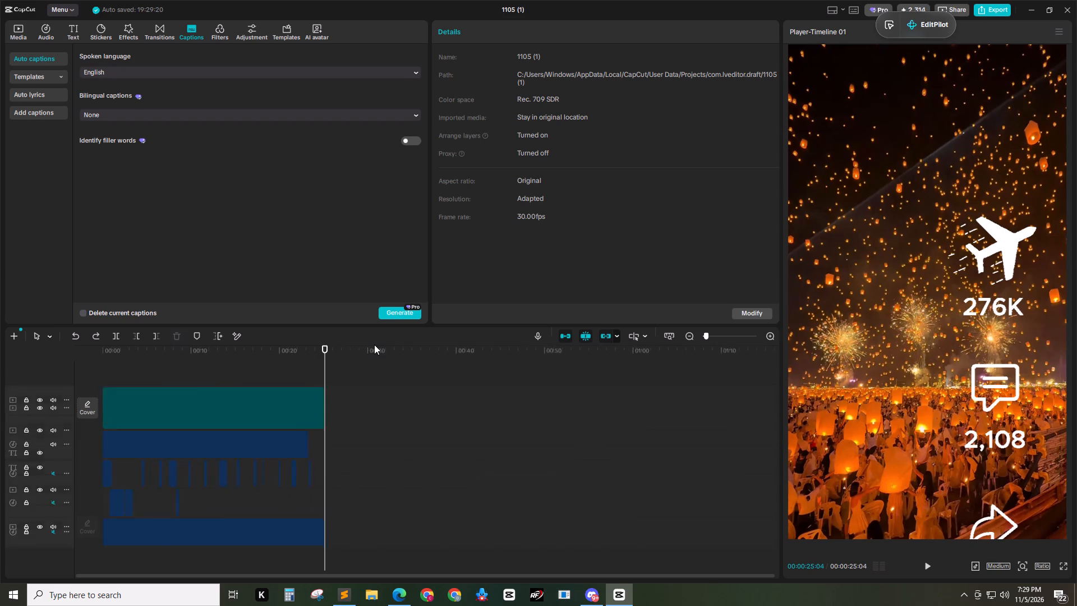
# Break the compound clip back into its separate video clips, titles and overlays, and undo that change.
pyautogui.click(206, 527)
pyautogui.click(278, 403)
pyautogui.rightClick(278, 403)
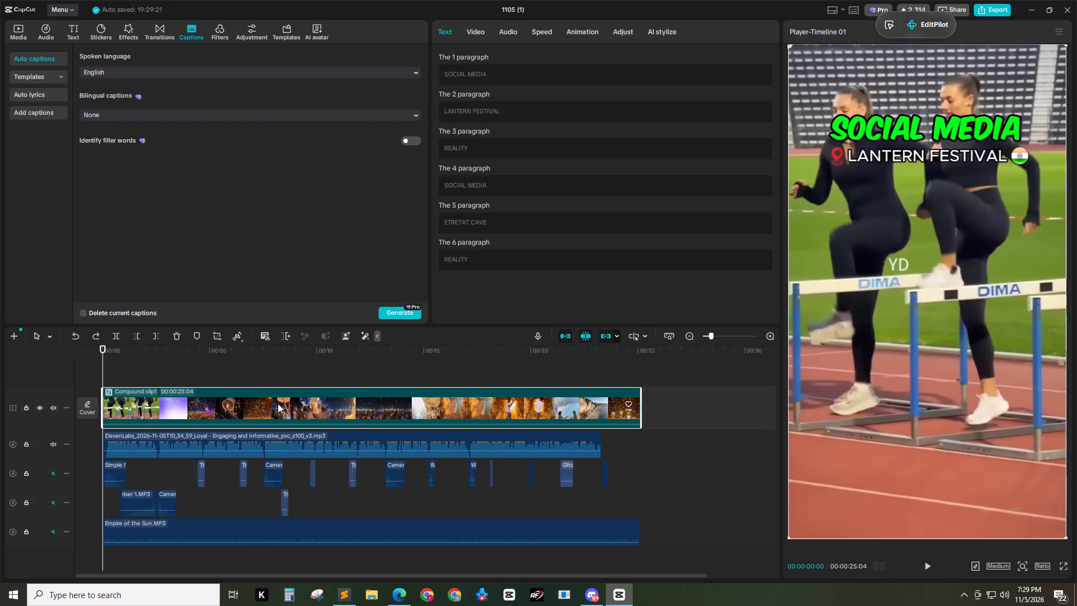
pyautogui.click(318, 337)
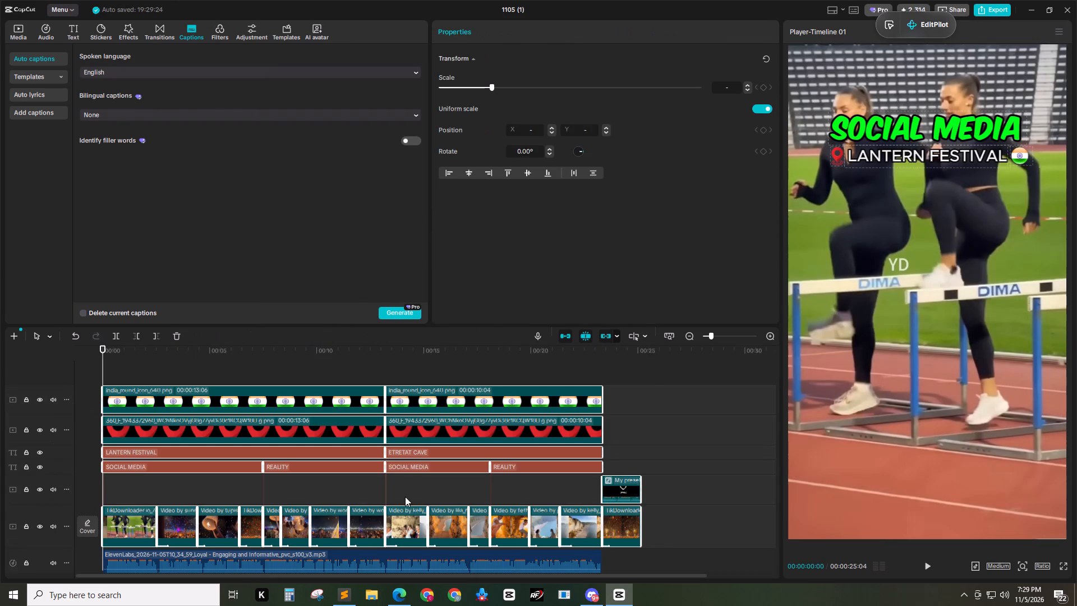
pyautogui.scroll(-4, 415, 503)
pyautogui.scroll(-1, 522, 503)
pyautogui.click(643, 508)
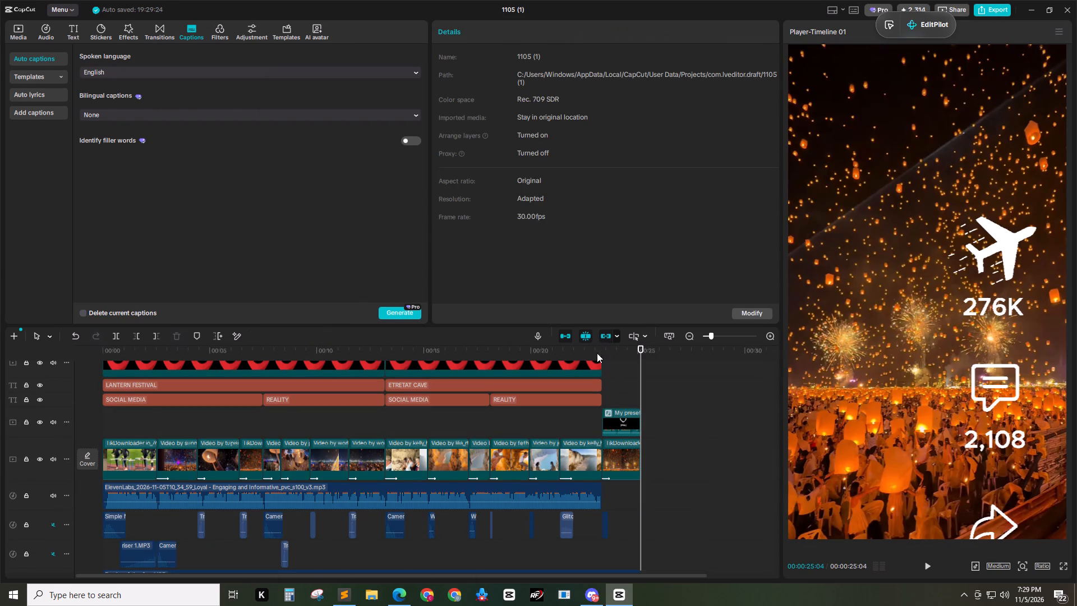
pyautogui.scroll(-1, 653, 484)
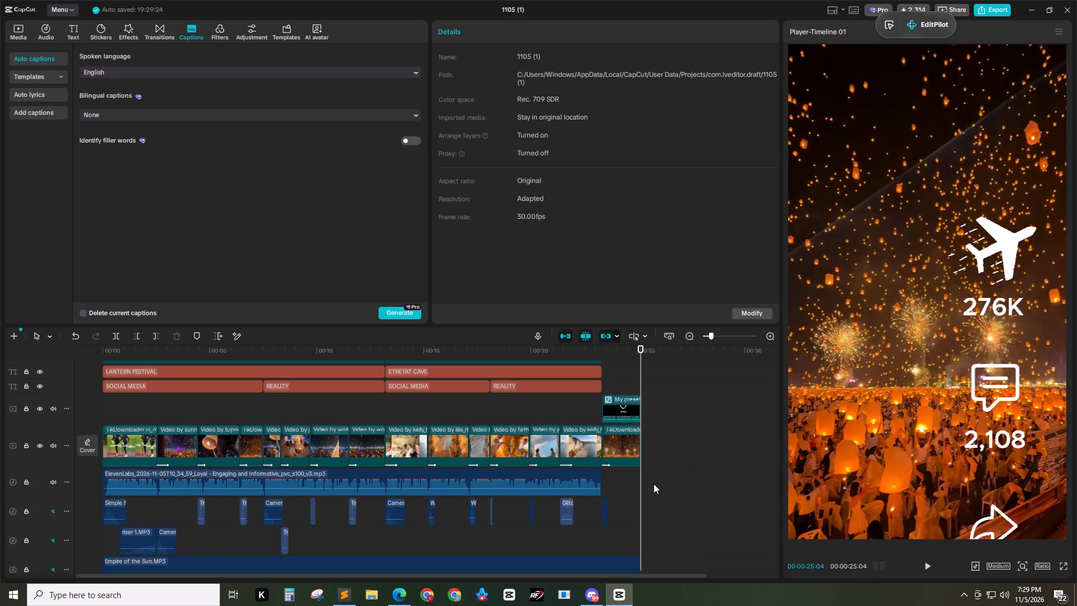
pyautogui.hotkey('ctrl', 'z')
# Generate English auto captions again with no bilingual language, keeping the compound clip in place.
pyautogui.click(536, 414)
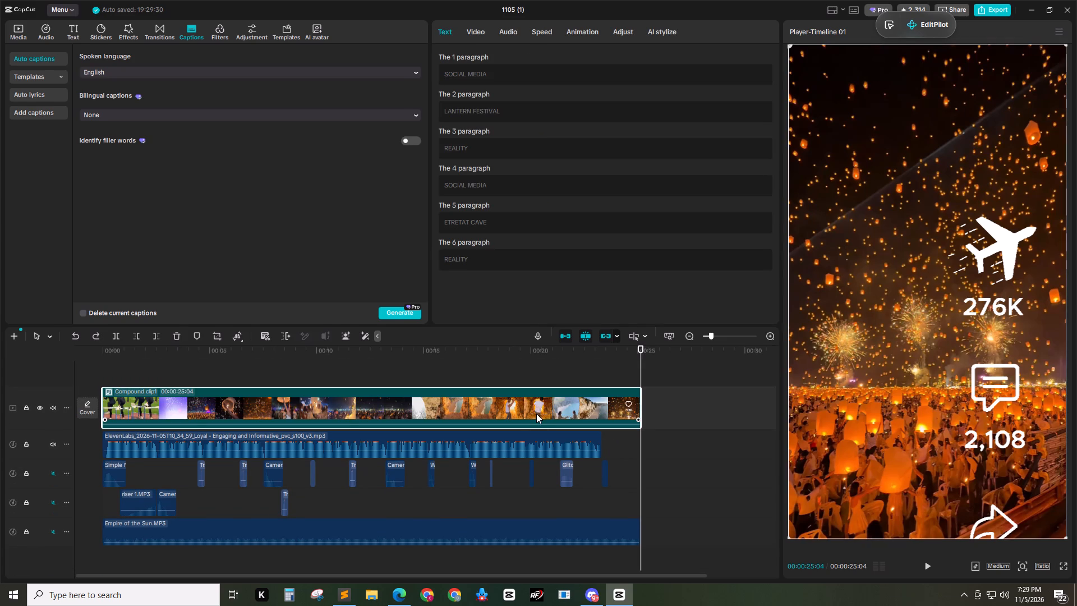
pyautogui.click(402, 309)
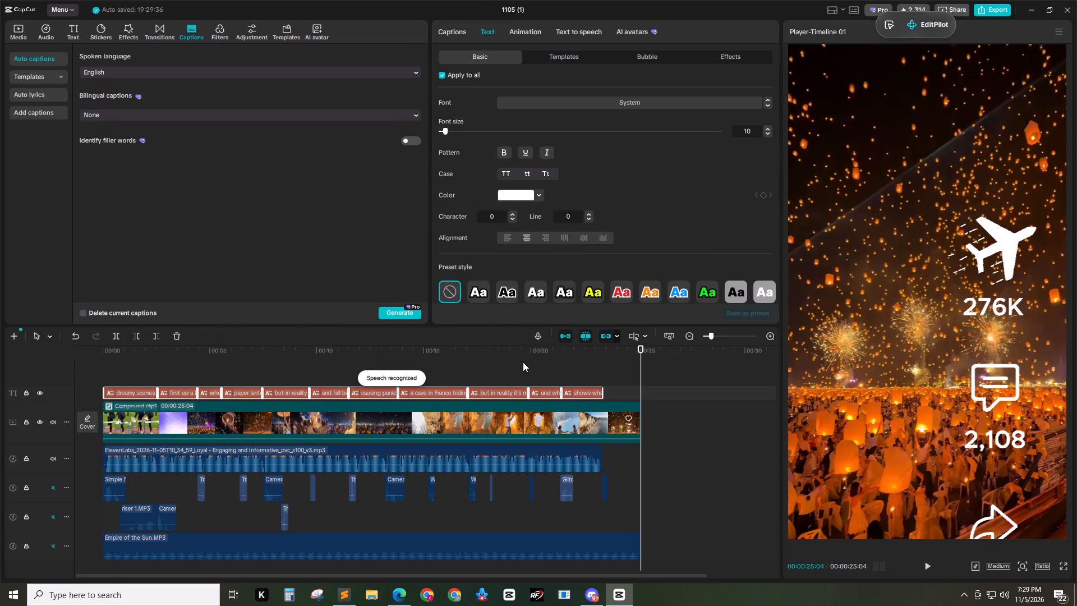
# Look inside the compound clip, return to the main timeline and scrub through the transition into the closing CTA.
pyautogui.click(522, 431)
pyautogui.doubleClick(521, 431)
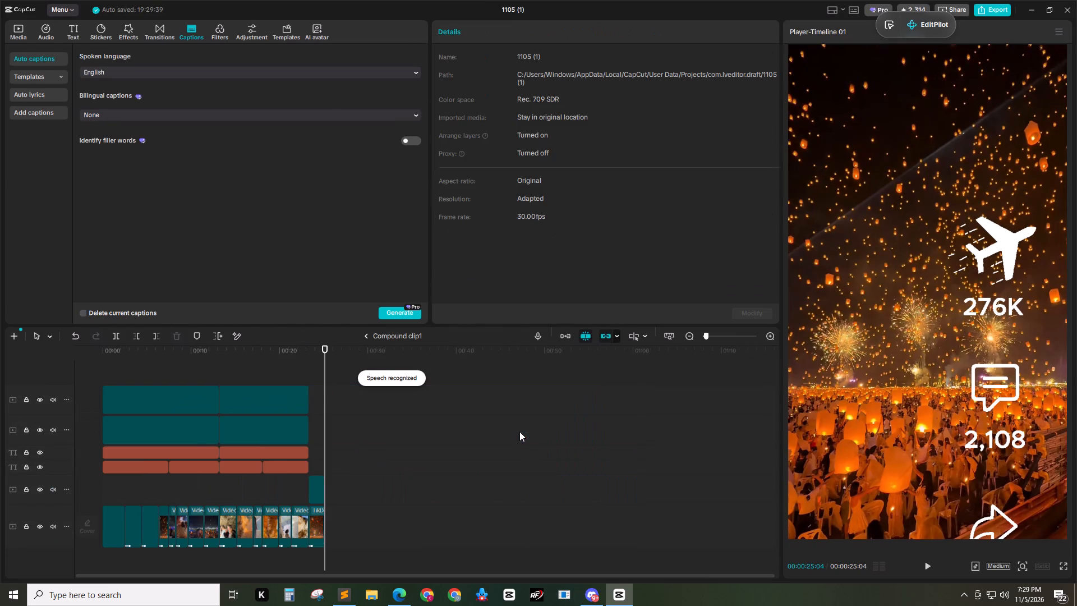
pyautogui.click(362, 336)
pyautogui.click(425, 430)
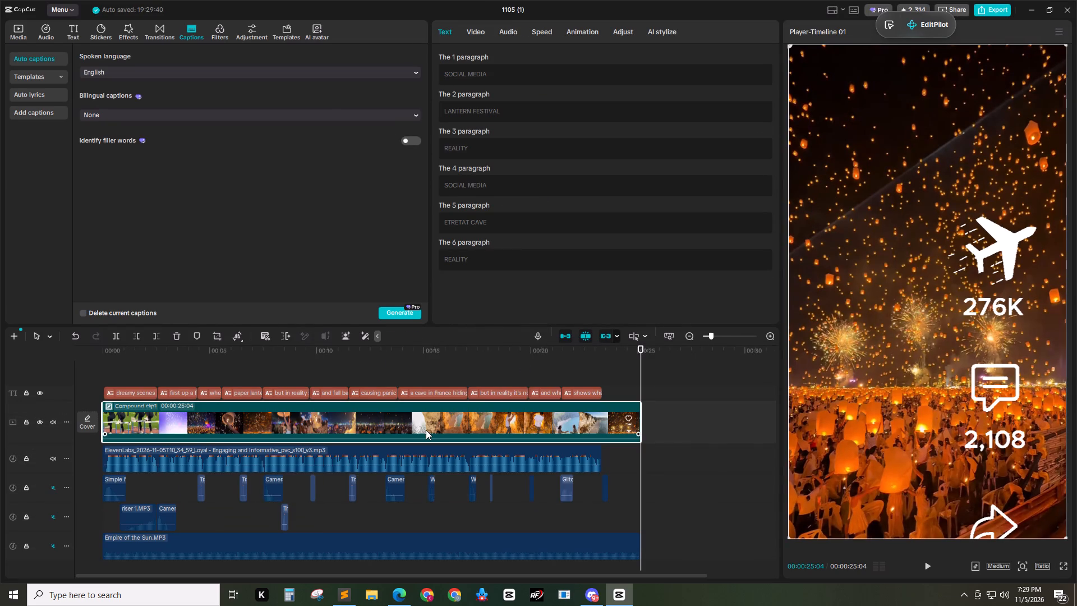
pyautogui.click(563, 365)
pyautogui.click(563, 418)
pyautogui.moveTo(573, 349); pyautogui.dragTo(604, 350)
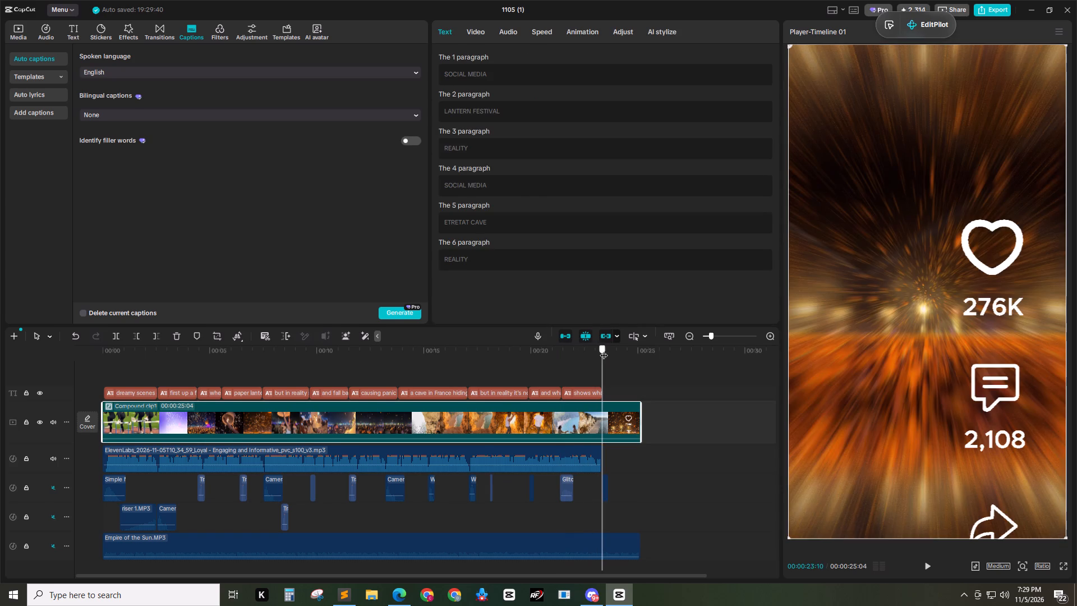
pyautogui.moveTo(604, 350); pyautogui.dragTo(565, 351)
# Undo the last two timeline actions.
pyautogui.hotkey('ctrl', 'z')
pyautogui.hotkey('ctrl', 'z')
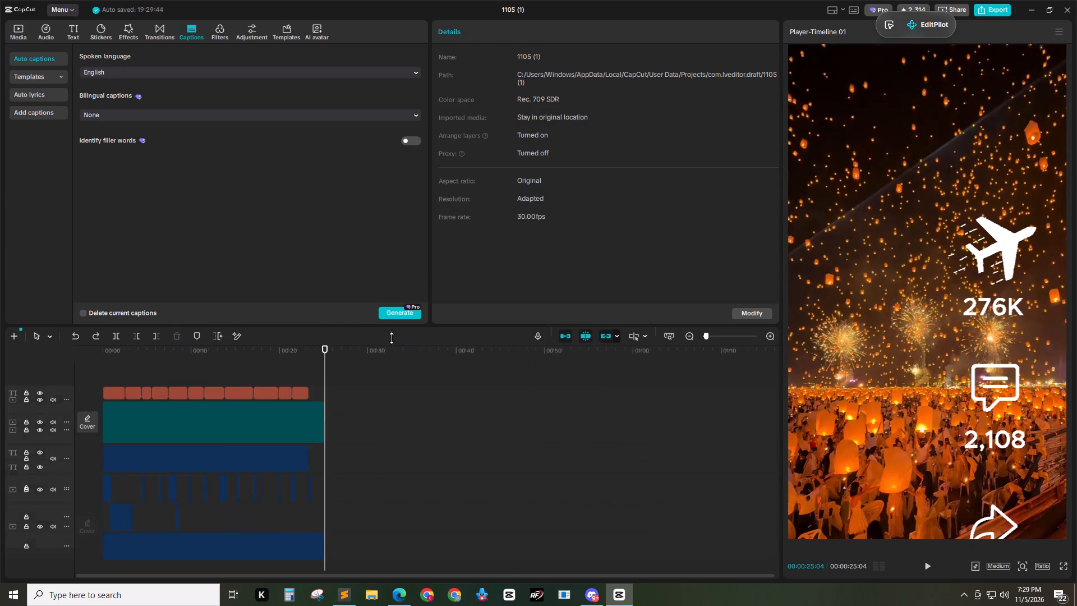
# Undo the last timeline action, then break the compound clip back into its separate video clips, titles and overlays.
pyautogui.hotkey('ctrl', 'z')
pyautogui.click(485, 398)
pyautogui.rightClick(484, 398)
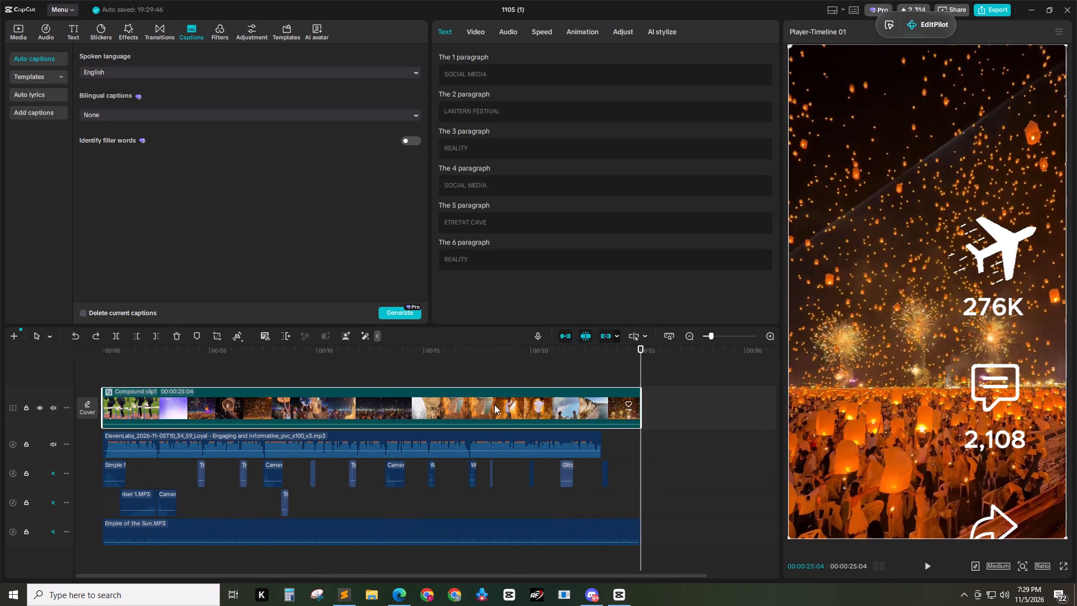
pyautogui.click(524, 336)
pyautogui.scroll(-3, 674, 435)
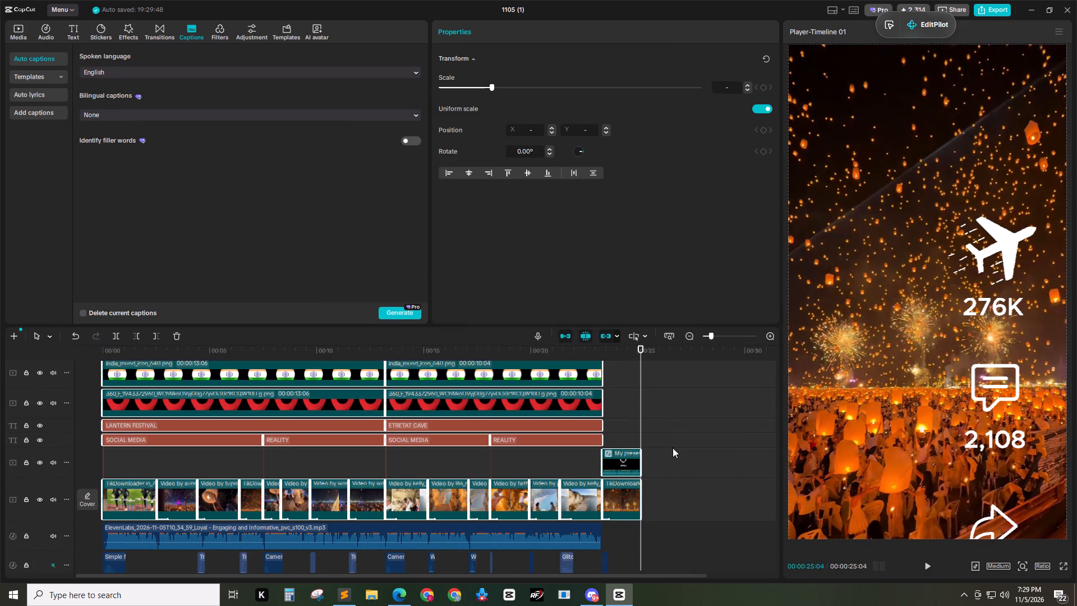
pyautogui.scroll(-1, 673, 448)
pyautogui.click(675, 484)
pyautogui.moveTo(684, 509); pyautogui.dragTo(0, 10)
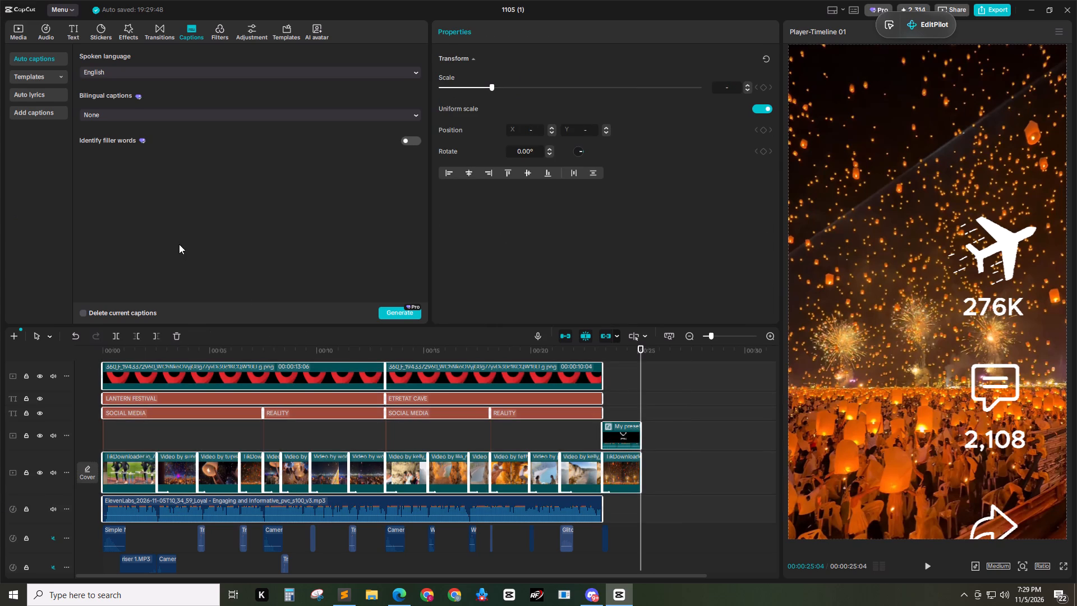
# Add the favourite 4K filter above all layers from the timeline start and extend it to the end of the video.
pyautogui.scroll(7, 289, 355)
pyautogui.click(217, 31)
pyautogui.tripleClick(28, 53)
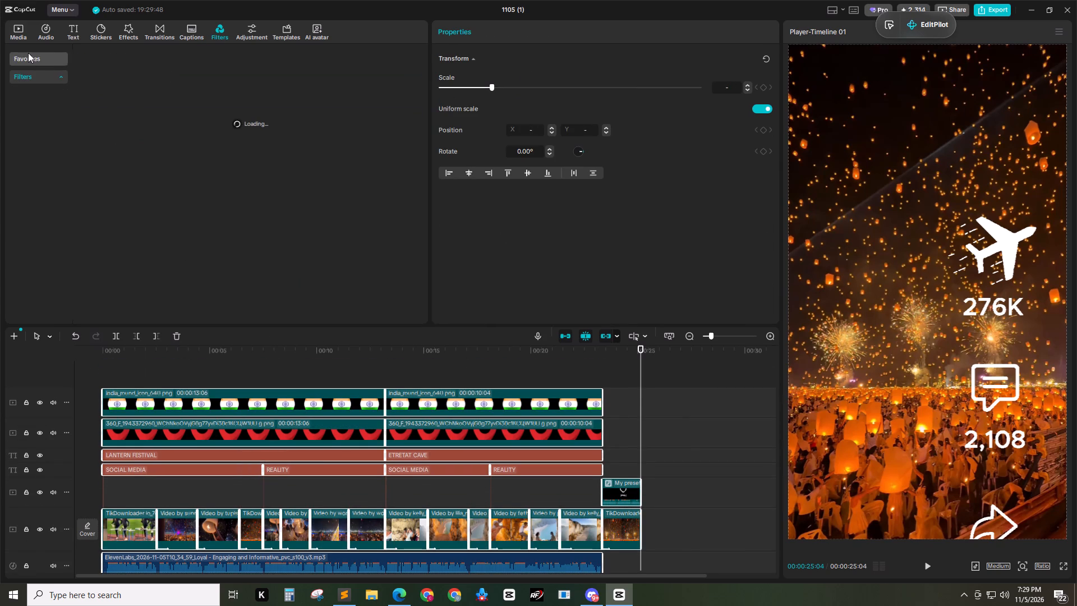
pyautogui.tripleClick(28, 53)
pyautogui.moveTo(106, 93); pyautogui.dragTo(89, 375)
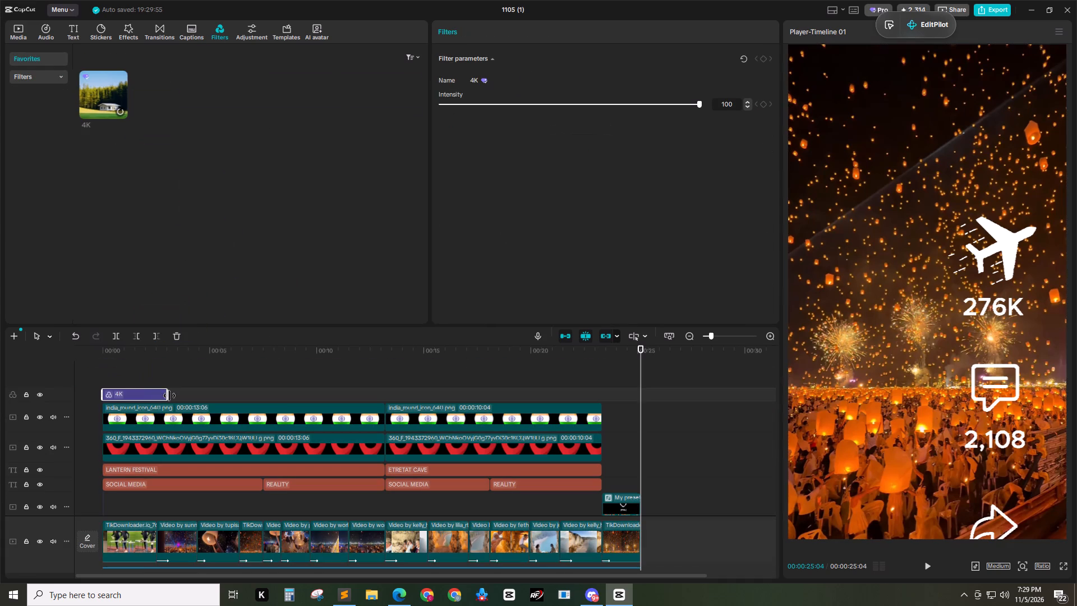
pyautogui.moveTo(169, 396); pyautogui.dragTo(641, 438)
# Combine the video clips, titles, overlays, 4K filter and voice-over into one compound clip, leaving the sound effects and music separate.
pyautogui.scroll(-5, 661, 442)
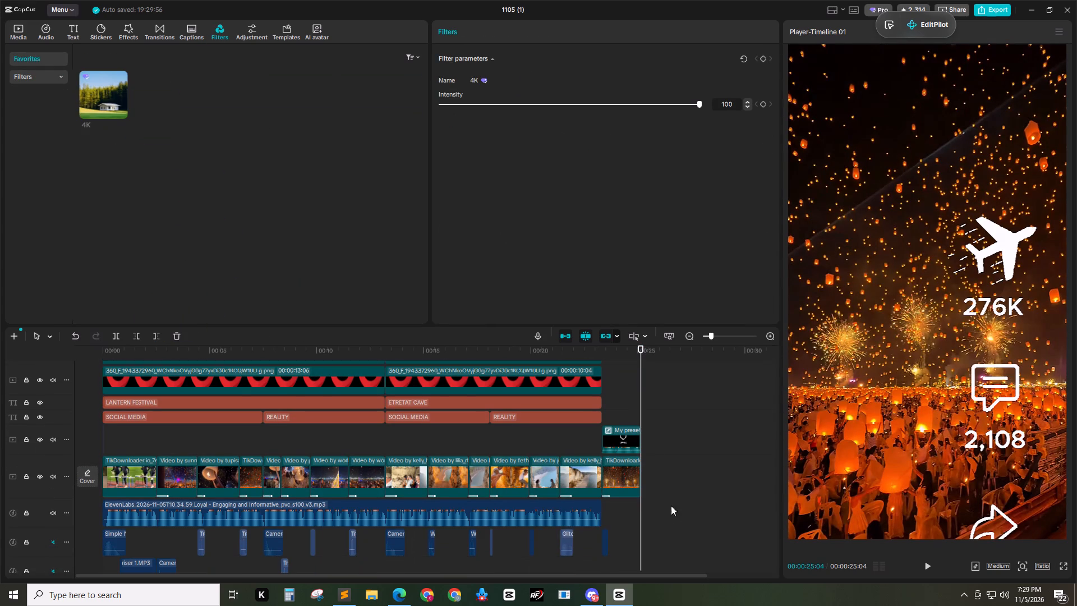
pyautogui.moveTo(675, 502); pyautogui.dragTo(0, 159)
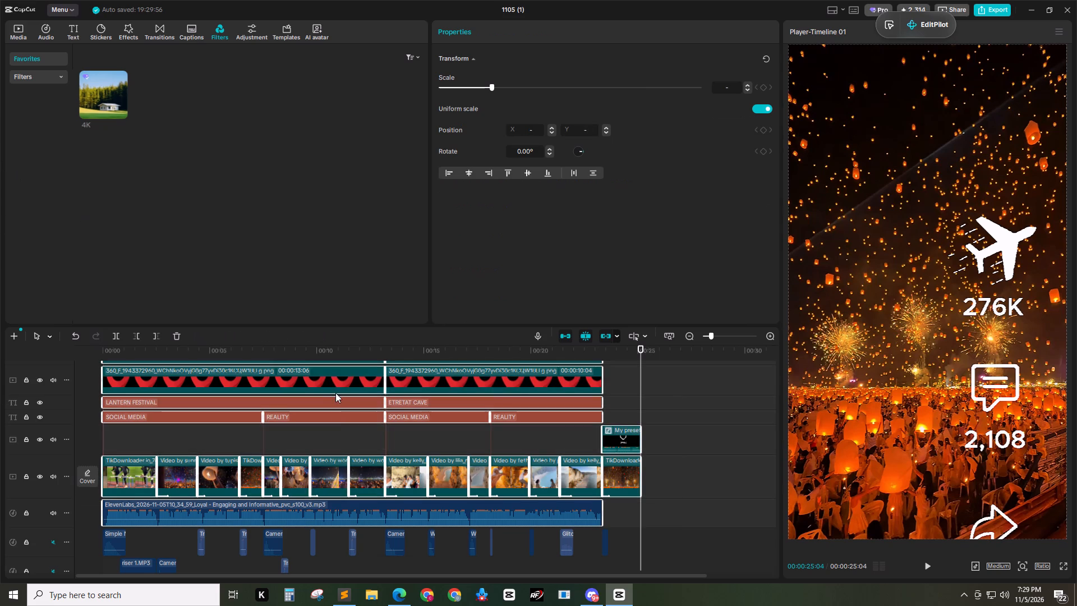
pyautogui.rightClick(335, 389)
pyautogui.click(380, 413)
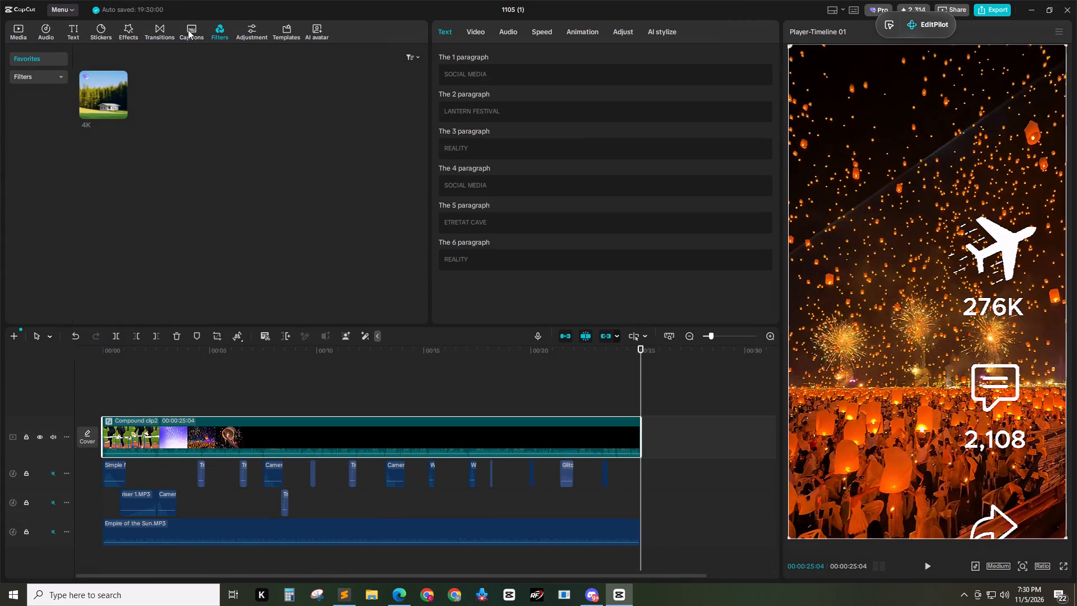
# Generate English auto captions with no bilingual language for the new compound clip.
pyautogui.click(188, 30)
pyautogui.click(407, 315)
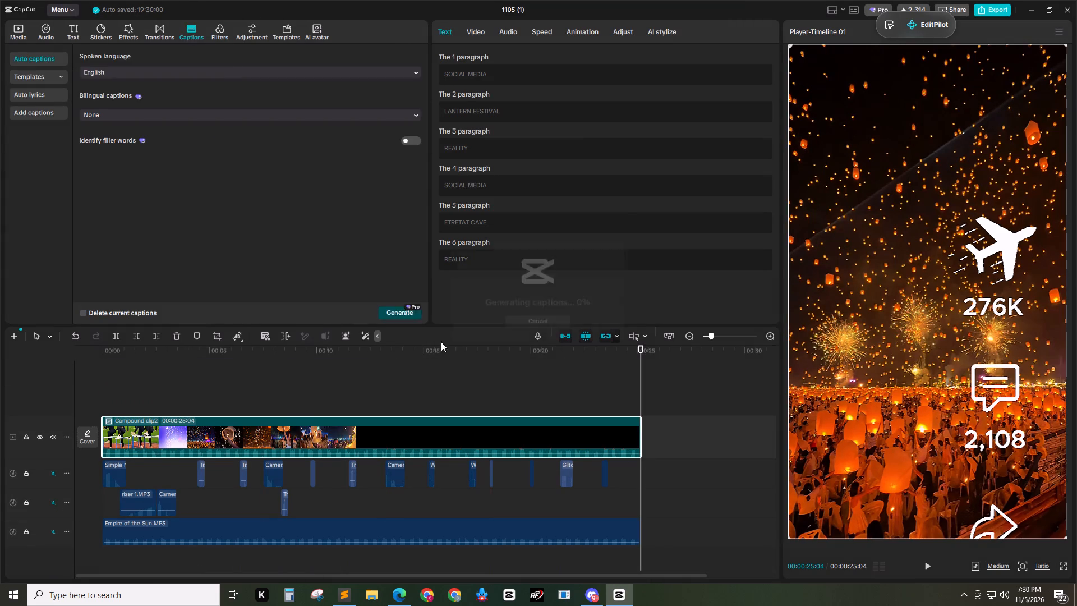
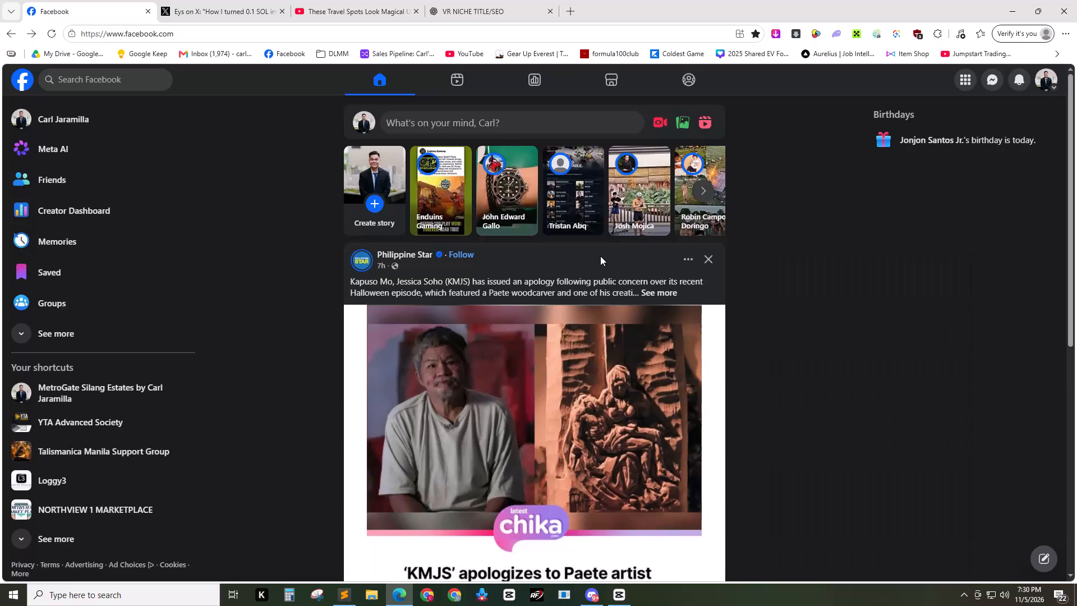
# Read the recent messages in the Level Up YTAA (Achiever) group chat on Facebook, close the chat and reload the page.
pyautogui.scroll(-1, 719, 320)
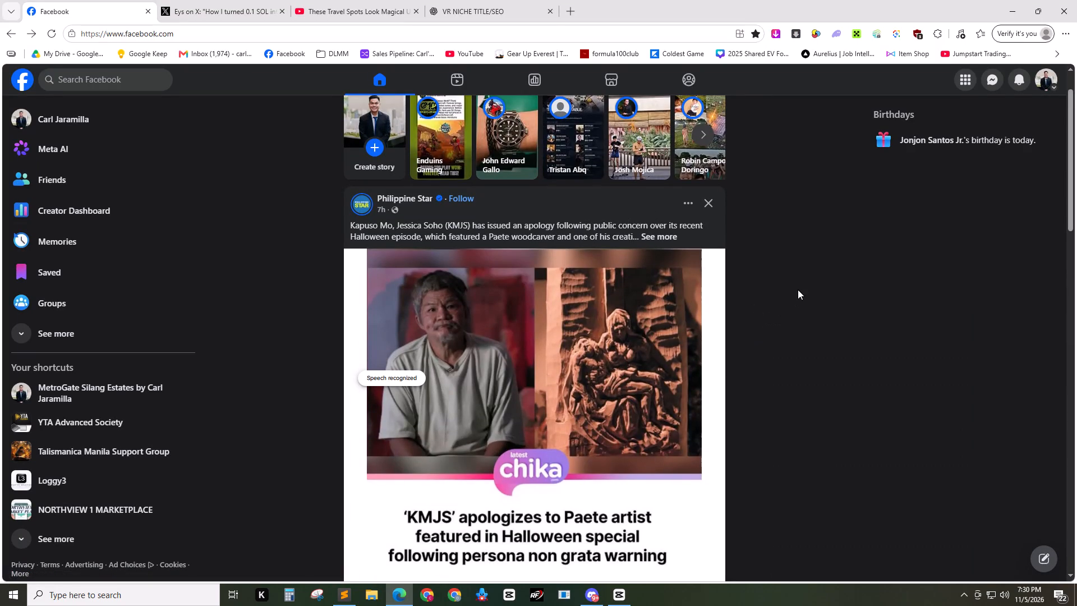
pyautogui.click(1008, 80)
pyautogui.click(996, 77)
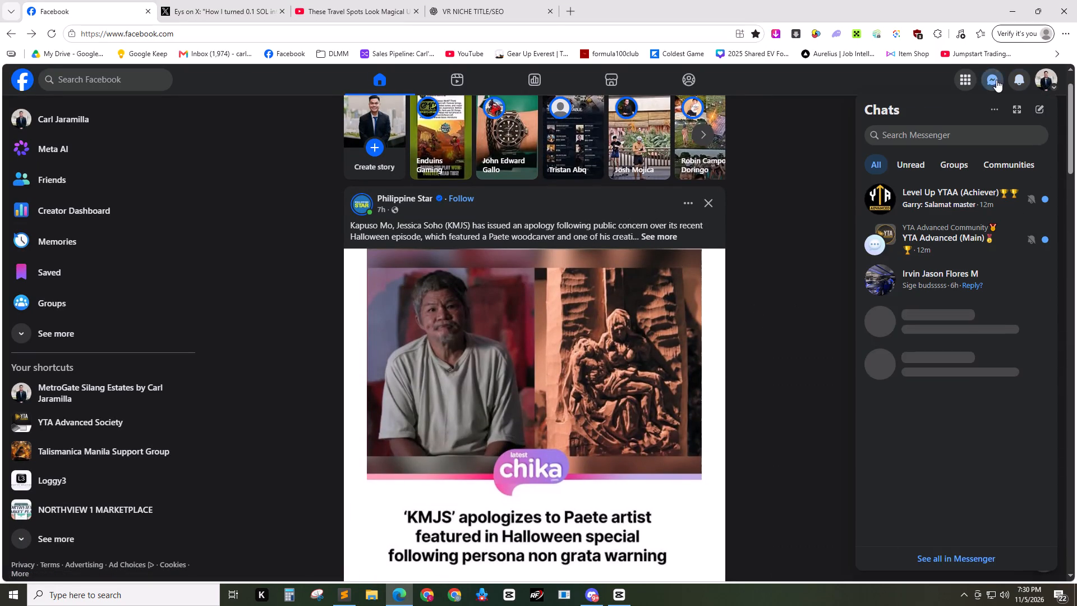
pyautogui.click(960, 212)
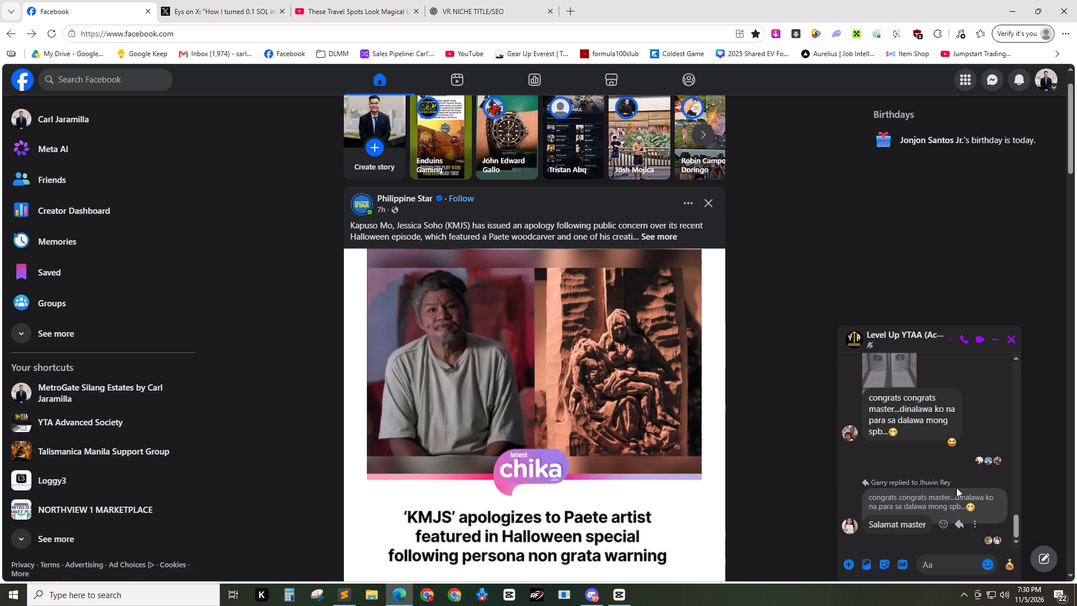
pyautogui.scroll(2, 962, 471)
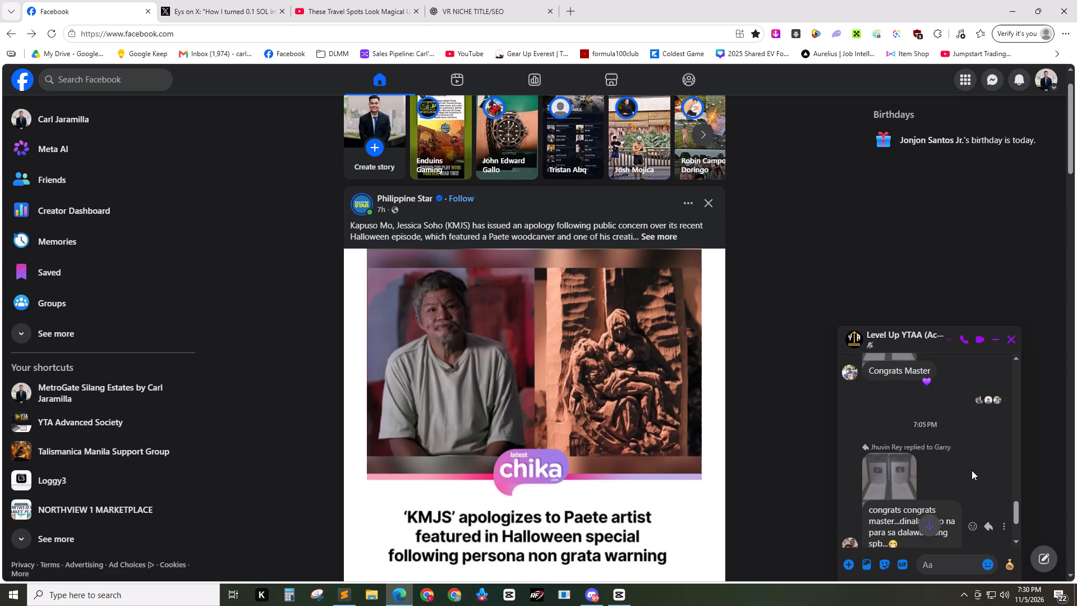
pyautogui.scroll(-1, 972, 470)
pyautogui.scroll(1, 977, 464)
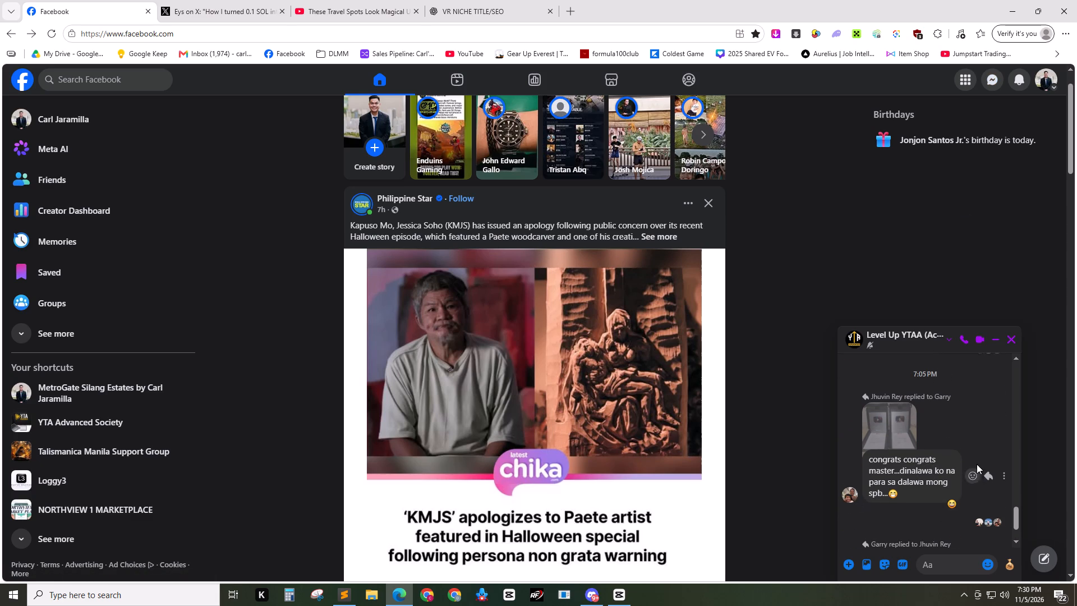
pyautogui.scroll(3, 977, 464)
pyautogui.scroll(-1, 975, 464)
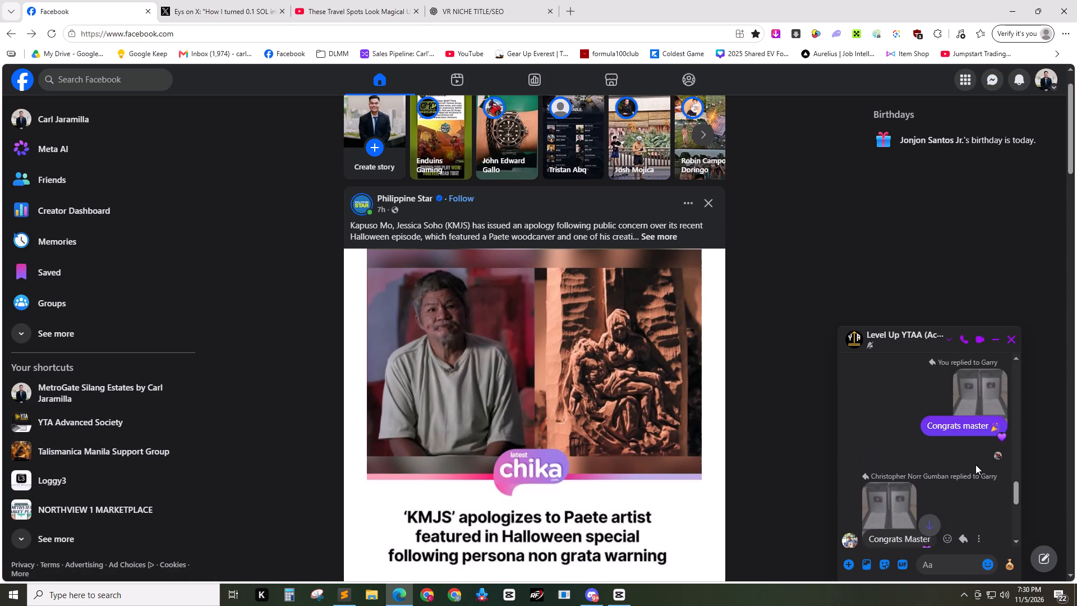
pyautogui.scroll(-5, 975, 465)
pyautogui.click(1014, 339)
pyautogui.click(832, 341)
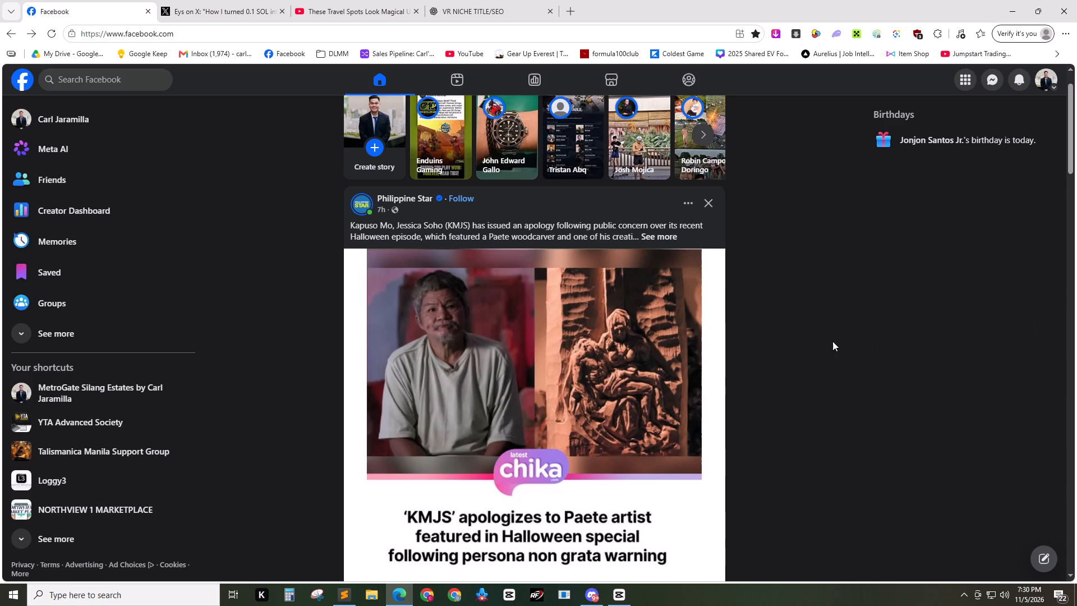
pyautogui.press('F5')
# Switch back to CapCut and apply the favourite text template previewed as BROWN to all captions.
pyautogui.click(626, 603)
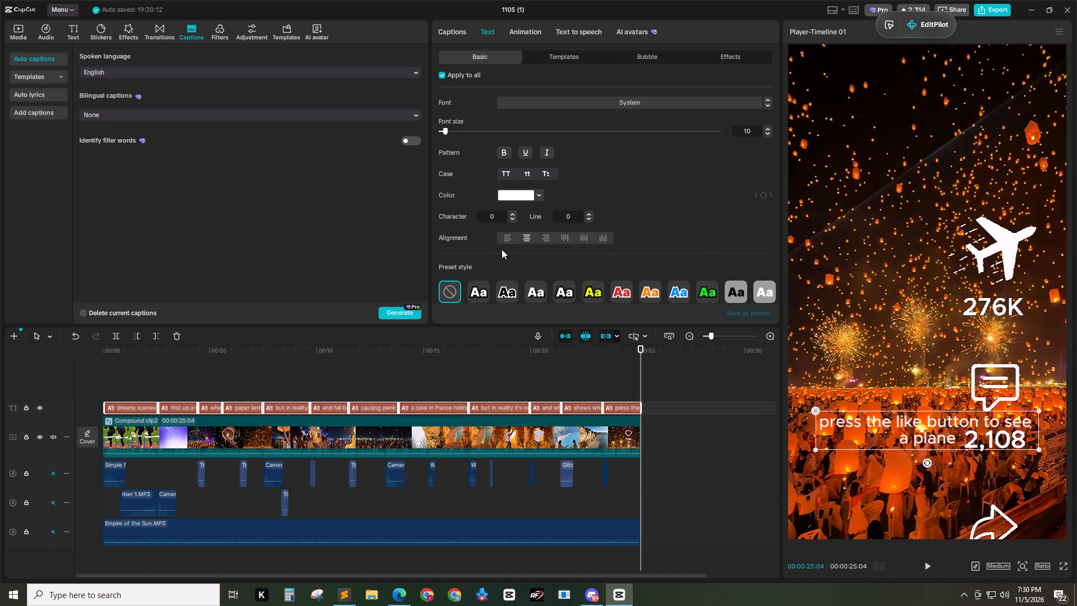
pyautogui.click(548, 62)
pyautogui.click(459, 172)
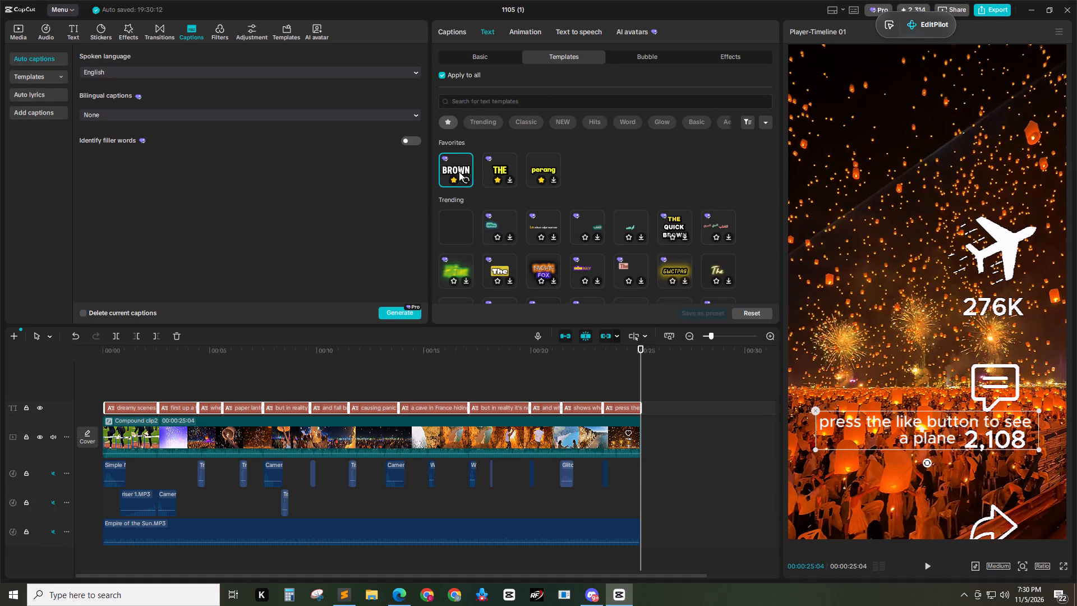
# Open the font choices in the basic text settings for all captions.
pyautogui.click(509, 59)
pyautogui.click(615, 106)
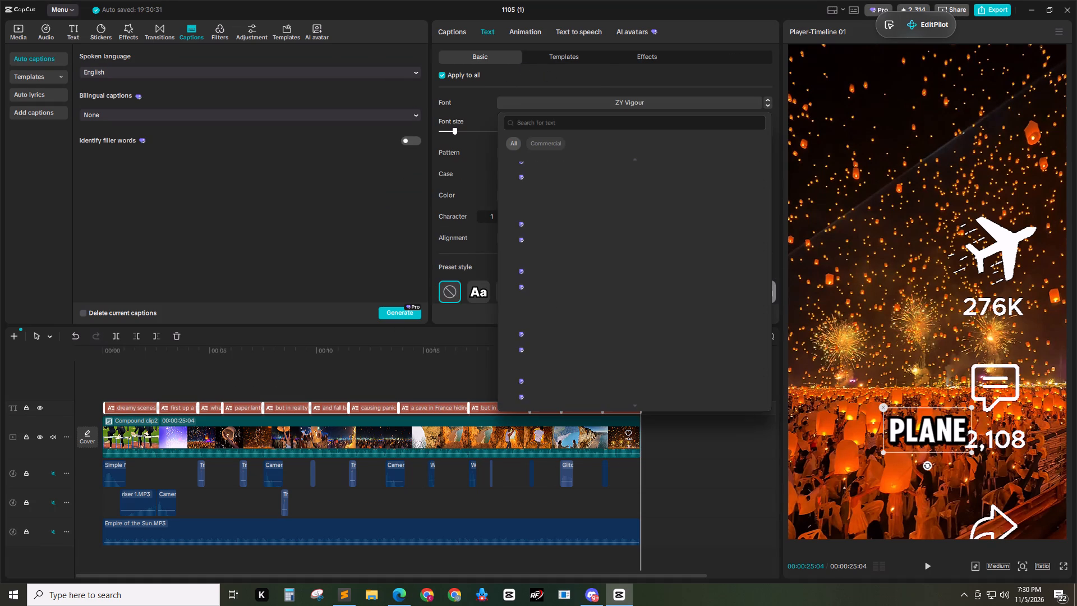
# Set the font of all captions to Komika Title - Axis at size 13.
pyautogui.click(586, 122)
pyautogui.write('ko')
pyautogui.press('Return')
pyautogui.click(593, 182)
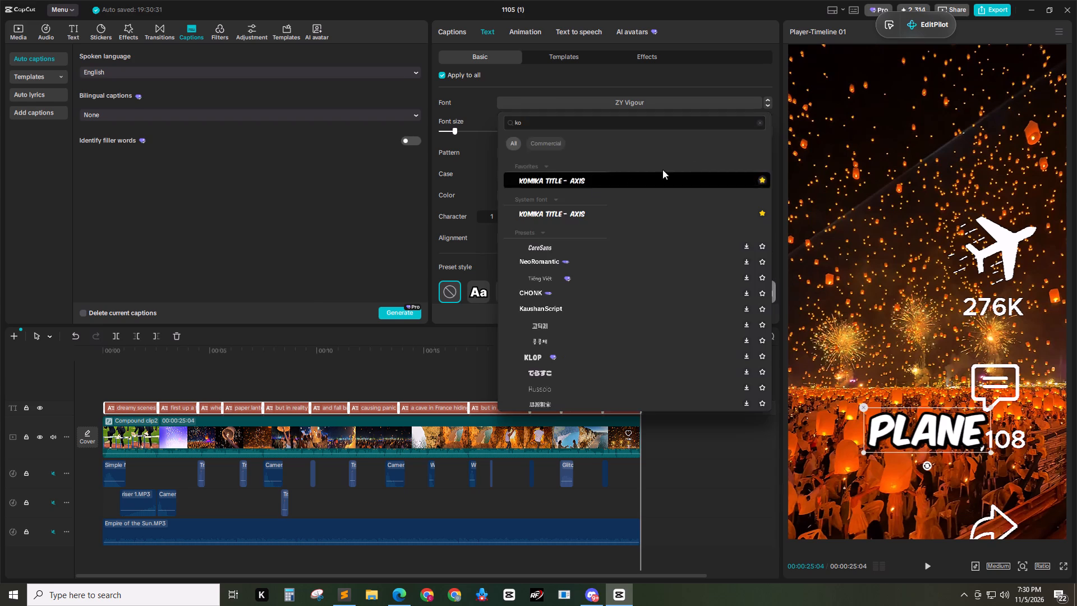
pyautogui.moveTo(753, 134); pyautogui.dragTo(697, 136)
pyautogui.write('13')
pyautogui.press('Return')
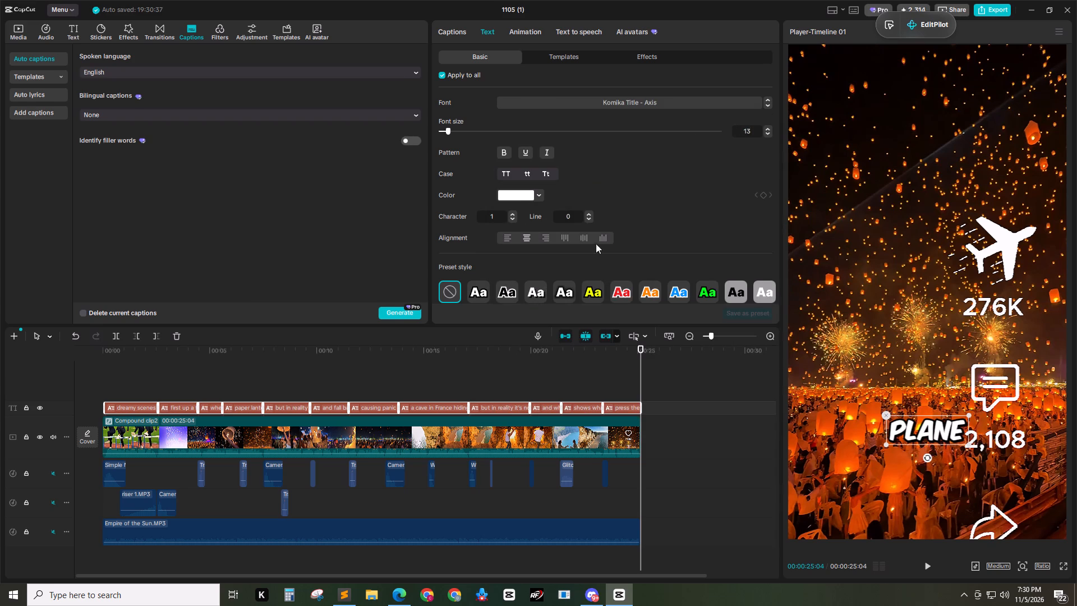
# Apply the white preset style with black outline to all captions and set their Y position to -460.
pyautogui.click(476, 290)
pyautogui.scroll(-4, 599, 240)
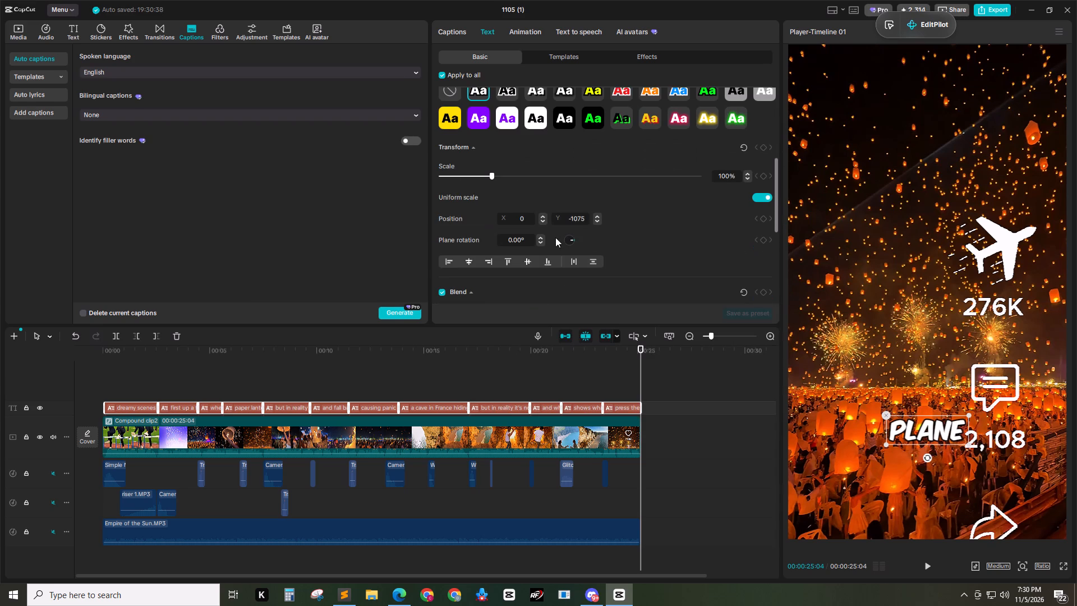
pyautogui.moveTo(585, 217); pyautogui.dragTo(570, 218)
pyautogui.write('460')
pyautogui.press('Return')
# Set the captions' black stroke thickness to 50.
pyautogui.scroll(-2, 643, 227)
pyautogui.scroll(-1, 694, 242)
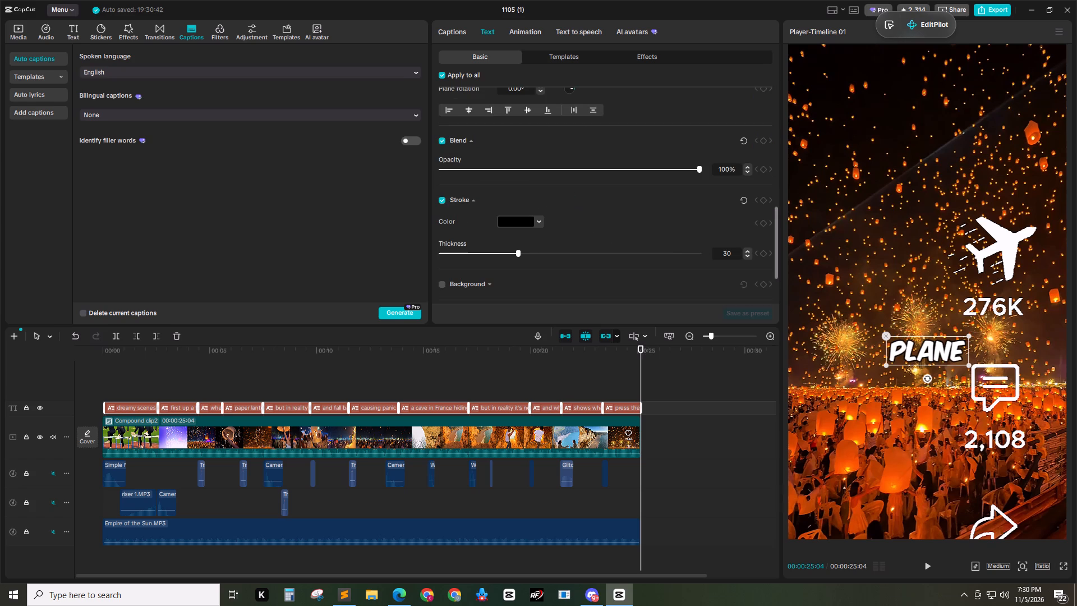
pyautogui.moveTo(727, 254); pyautogui.dragTo(678, 256)
pyautogui.press('5')
pyautogui.press('Return')
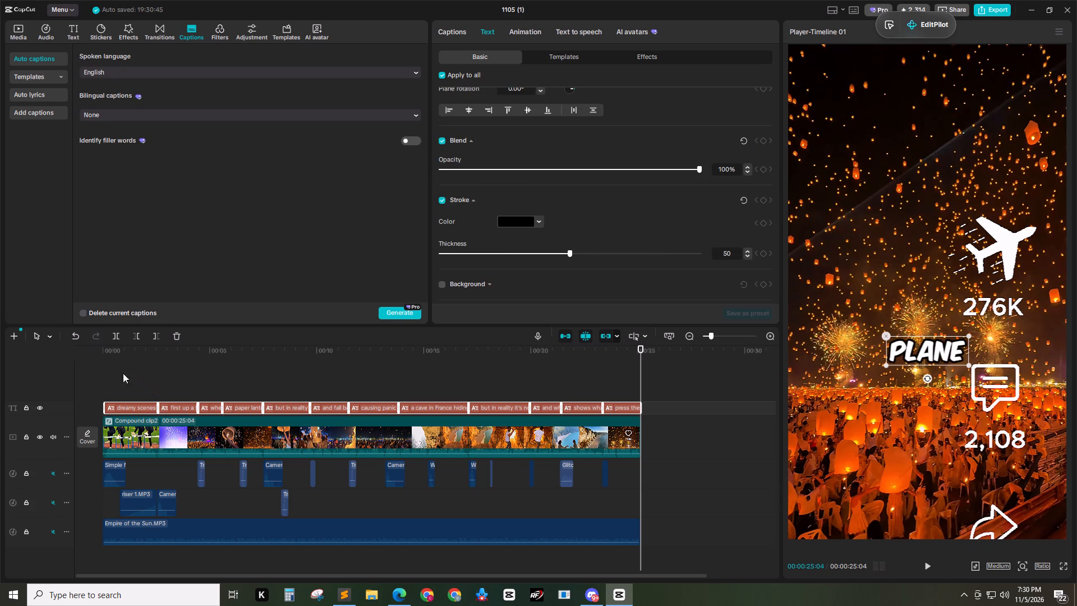
# Unmute the background music track and the two sound-effect tracks.
pyautogui.click(52, 530)
pyautogui.click(52, 504)
pyautogui.click(52, 473)
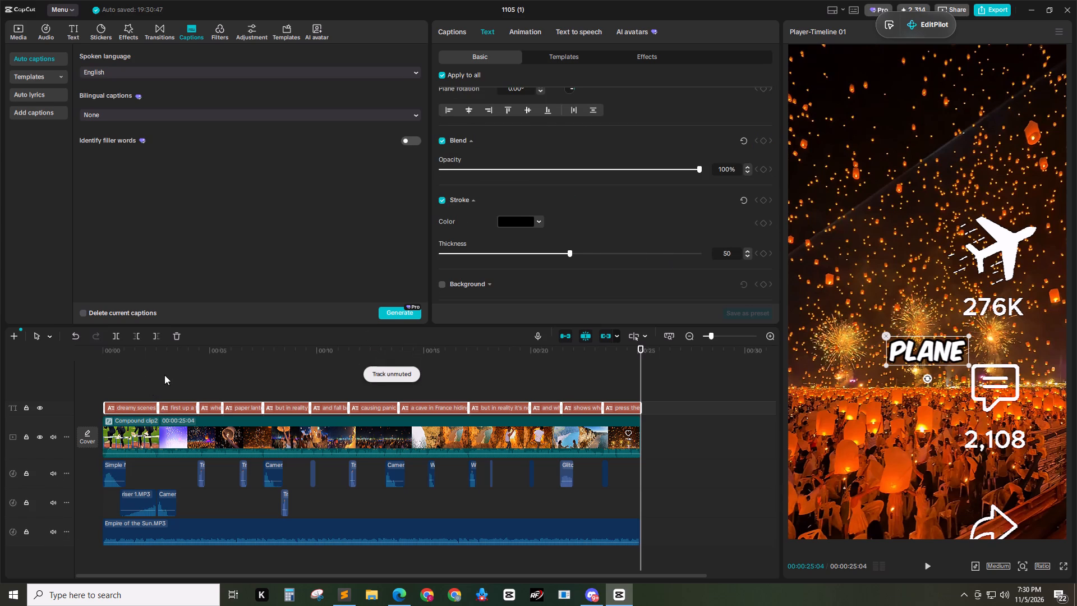
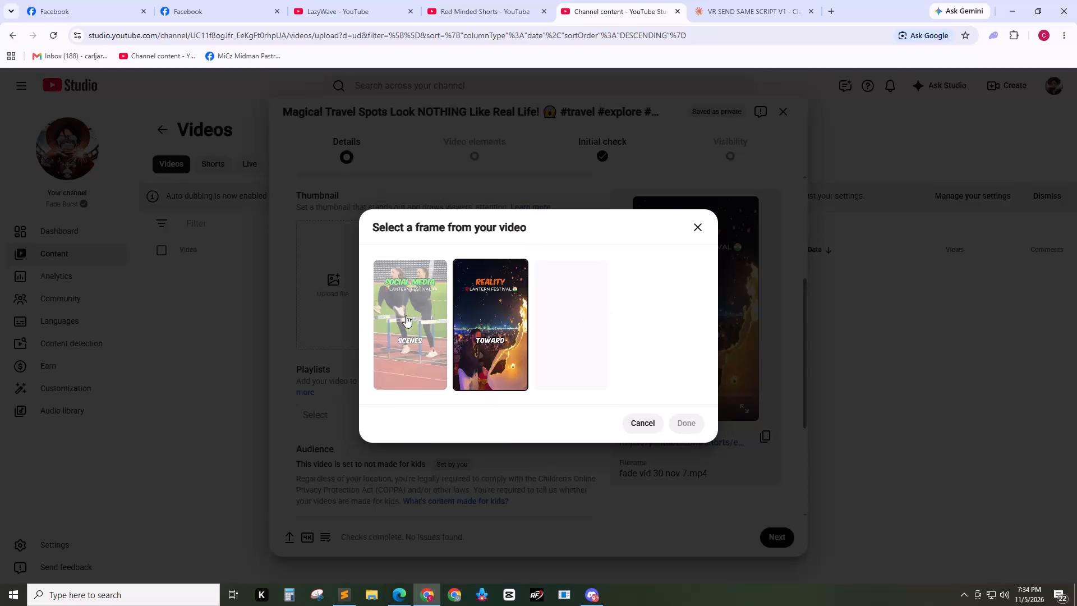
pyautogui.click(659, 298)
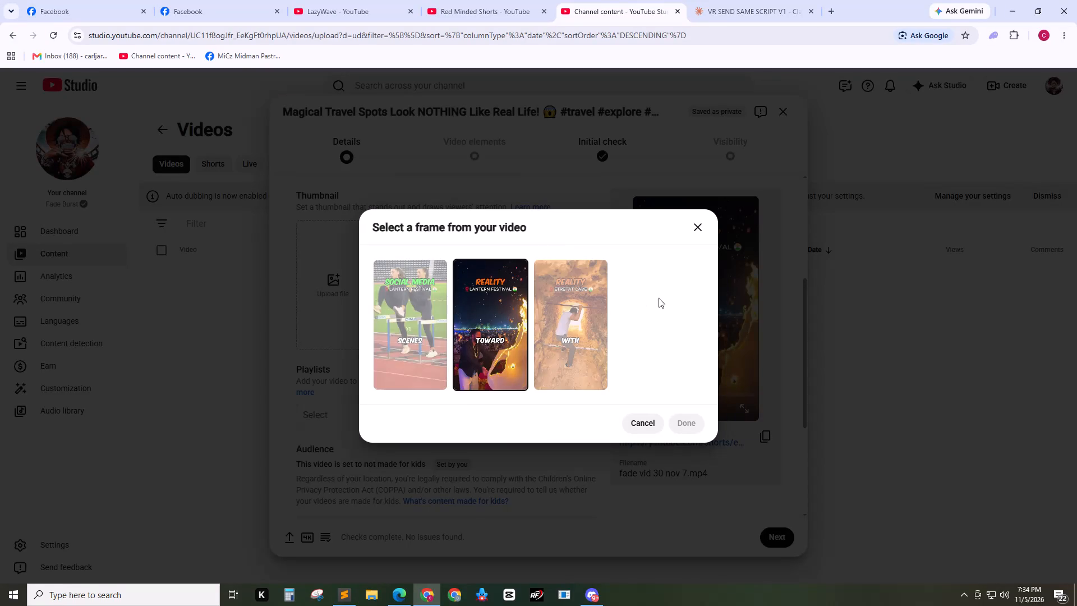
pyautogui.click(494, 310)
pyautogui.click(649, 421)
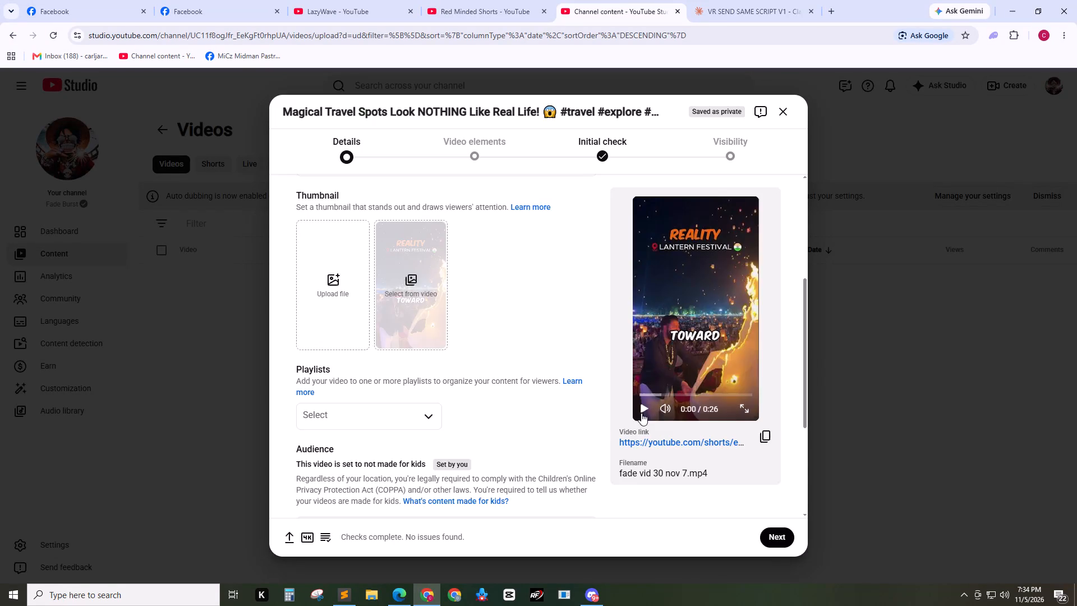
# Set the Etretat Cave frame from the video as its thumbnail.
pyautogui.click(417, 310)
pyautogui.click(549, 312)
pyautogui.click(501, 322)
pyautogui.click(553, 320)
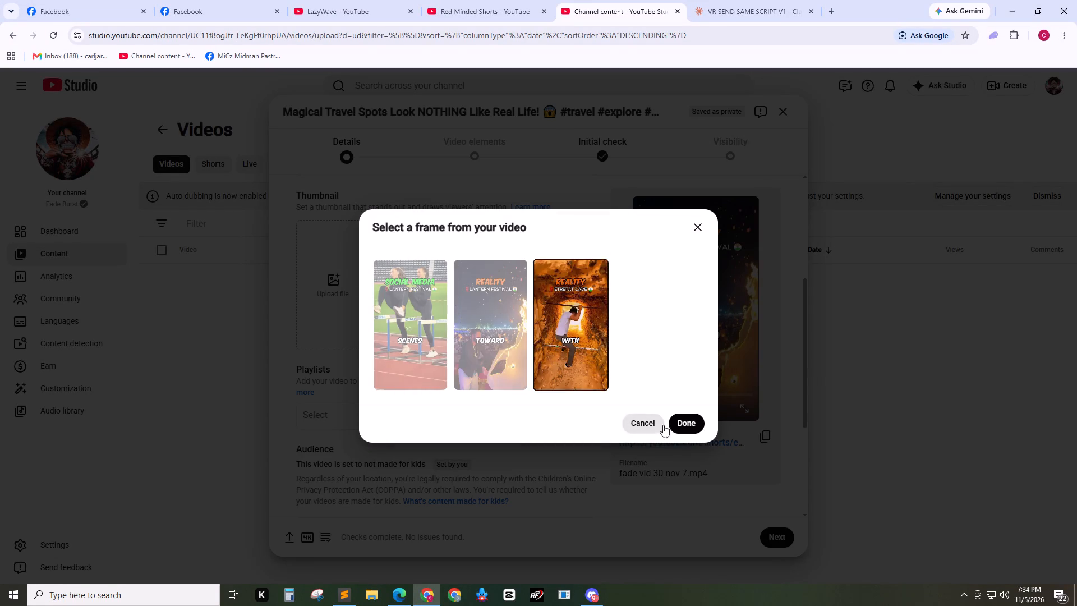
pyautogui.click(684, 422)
# Reselect the thumbnail, using the Lantern Festival frame from the video.
pyautogui.click(355, 229)
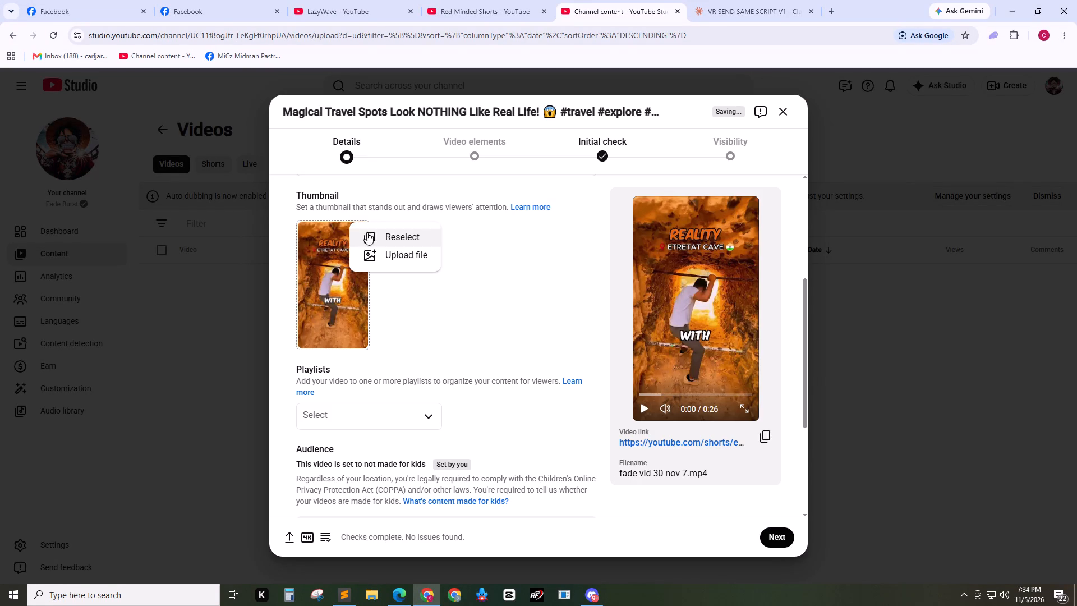
pyautogui.click(402, 244)
pyautogui.click(501, 307)
pyautogui.click(702, 425)
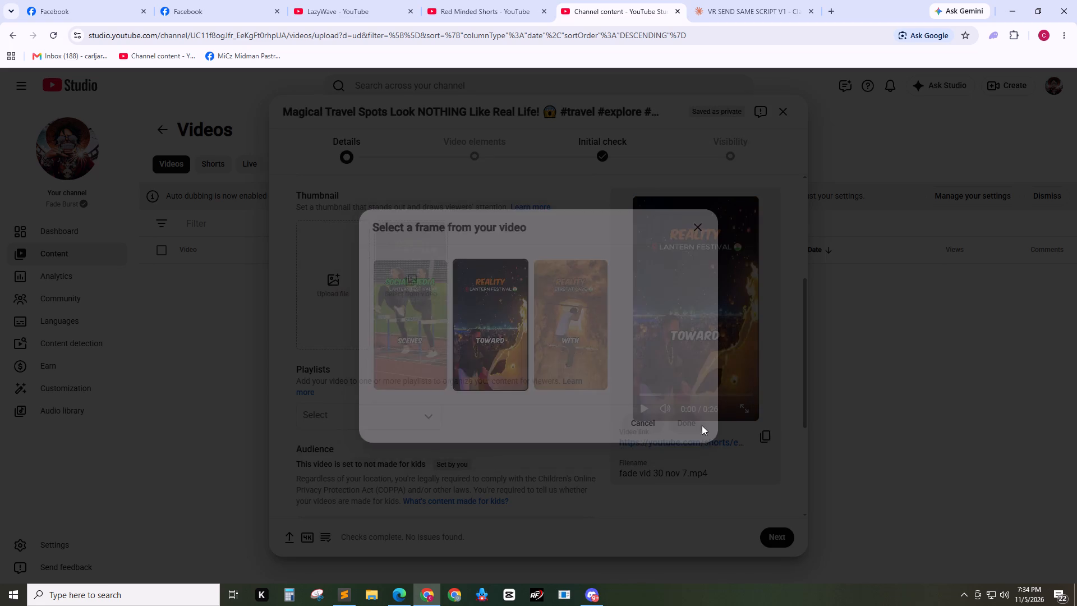
# Proceed to the video elements and link the first listed channel video to this short.
pyautogui.scroll(-5, 579, 411)
pyautogui.click(781, 539)
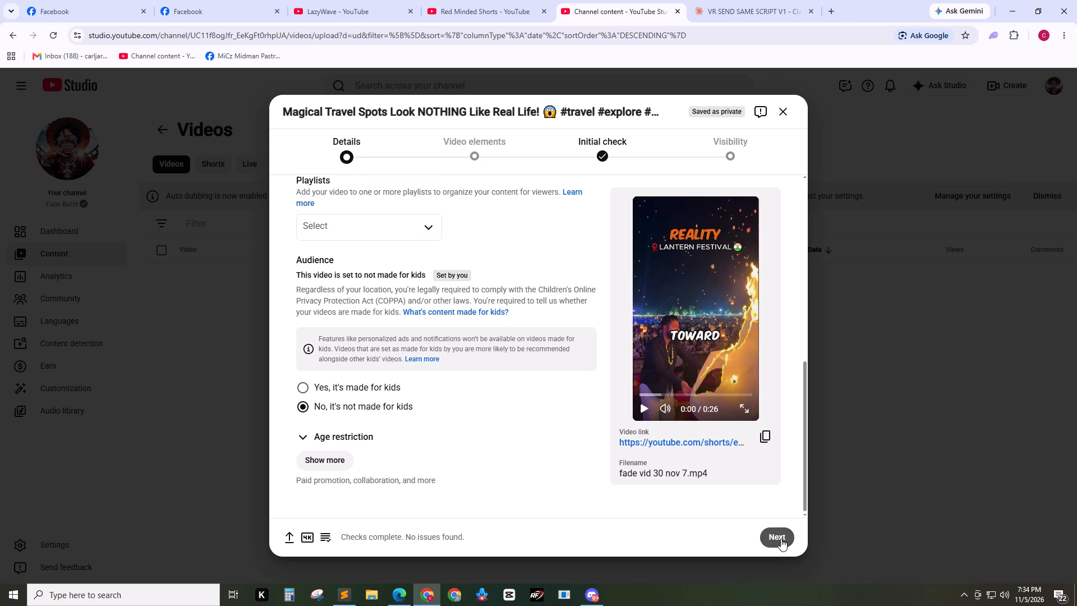
pyautogui.doubleClick(775, 248)
pyautogui.click(762, 250)
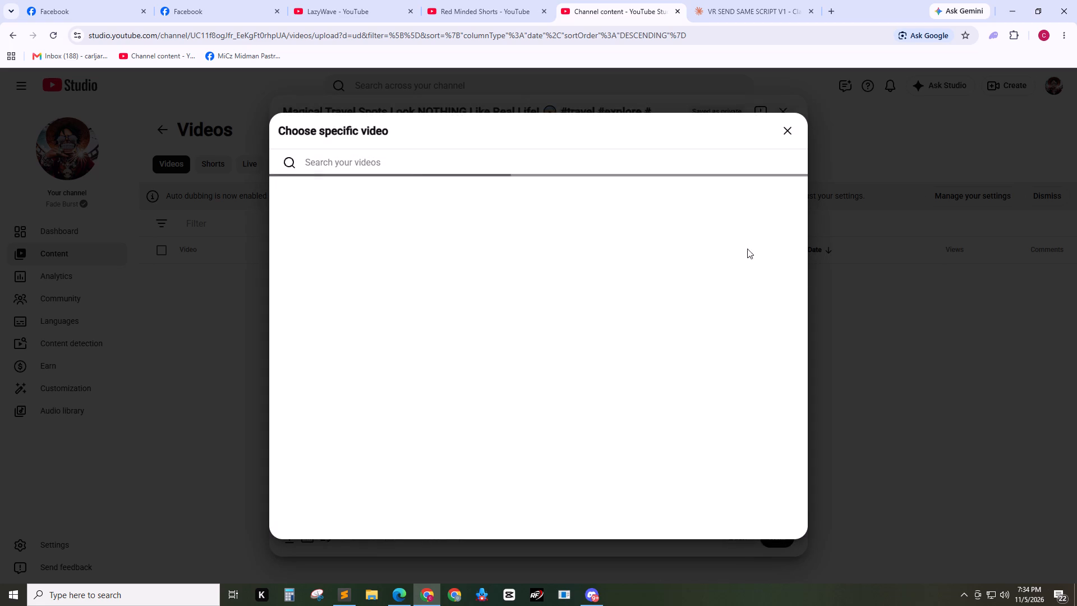
pyautogui.click(317, 240)
# Pass the initial check and schedule the video as public for Nov 7, 2026 at 2:00 AM, closing the confirmation.
pyautogui.click(774, 535)
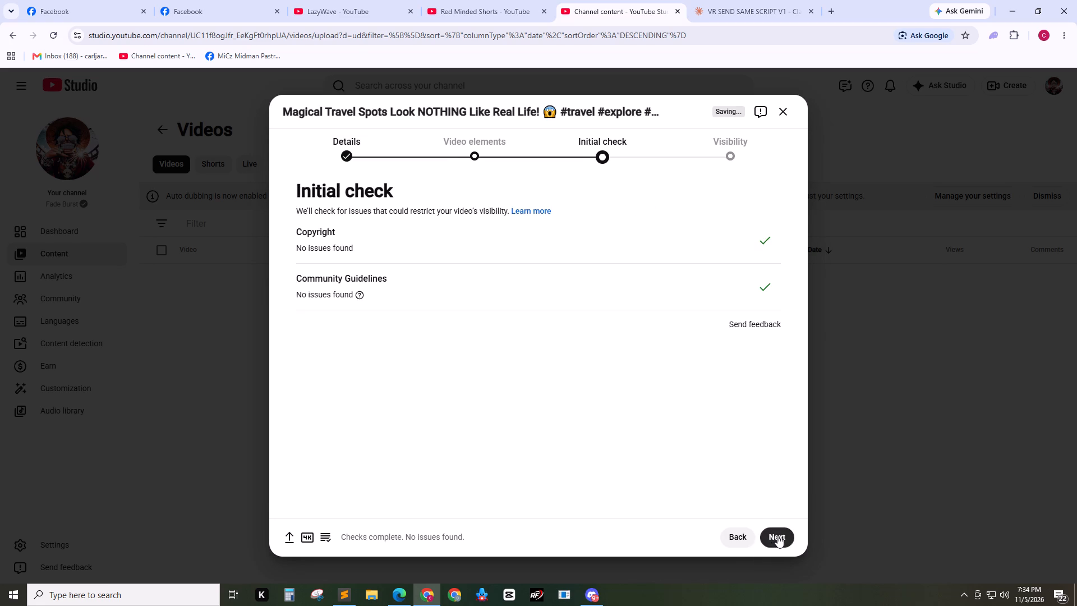
pyautogui.click(777, 535)
pyautogui.click(430, 394)
pyautogui.click(397, 349)
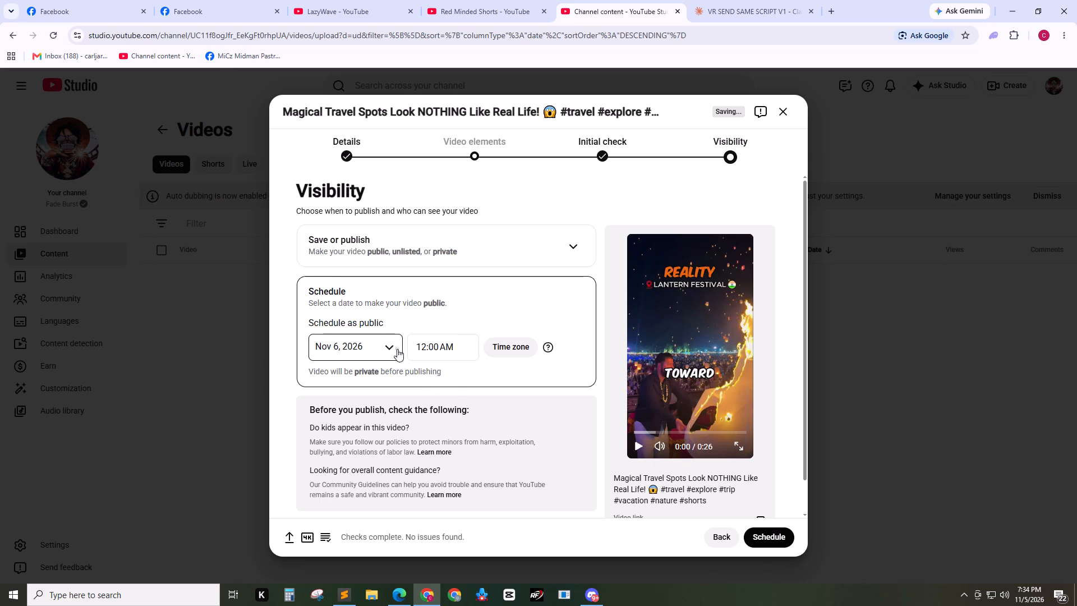
pyautogui.click(443, 410)
pyautogui.click(455, 345)
pyautogui.click(476, 375)
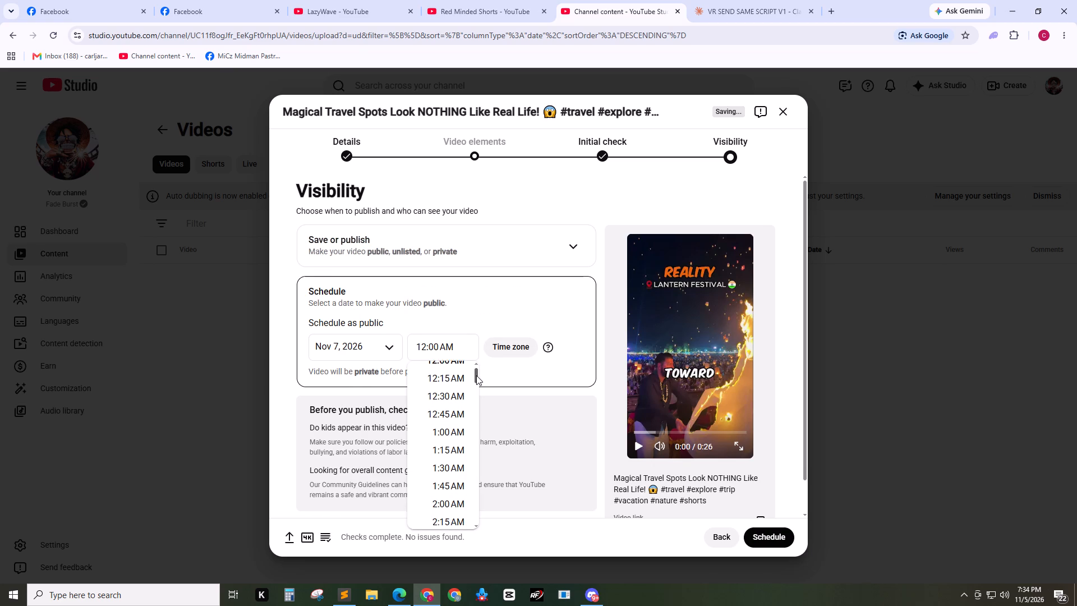
pyautogui.click(458, 499)
pyautogui.click(766, 539)
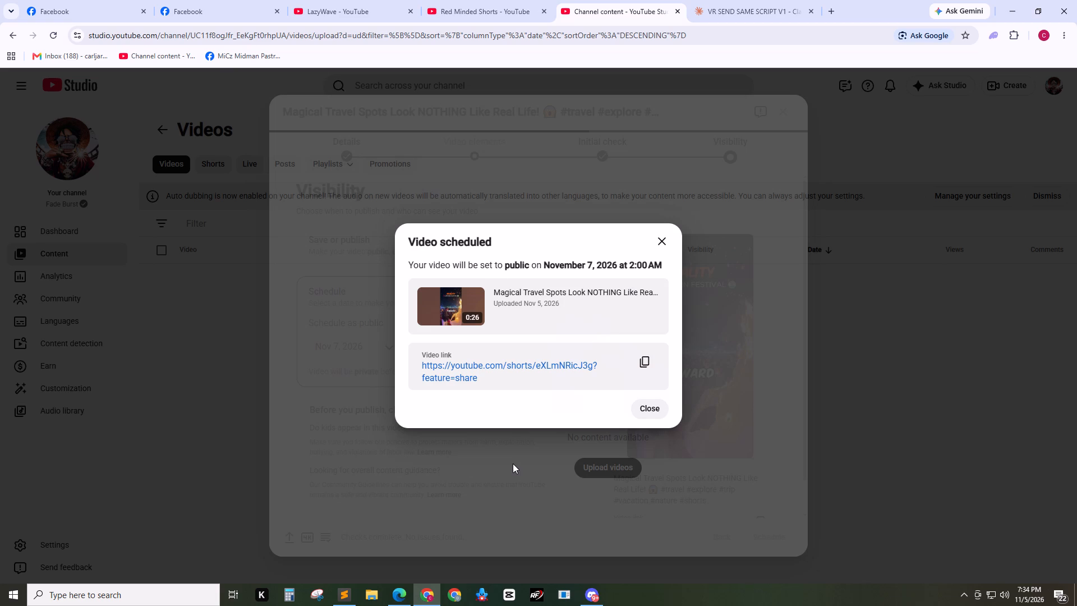
pyautogui.click(664, 414)
# Check the channel's Shorts list for the scheduled upload and return to the Videos list.
pyautogui.doubleClick(218, 154)
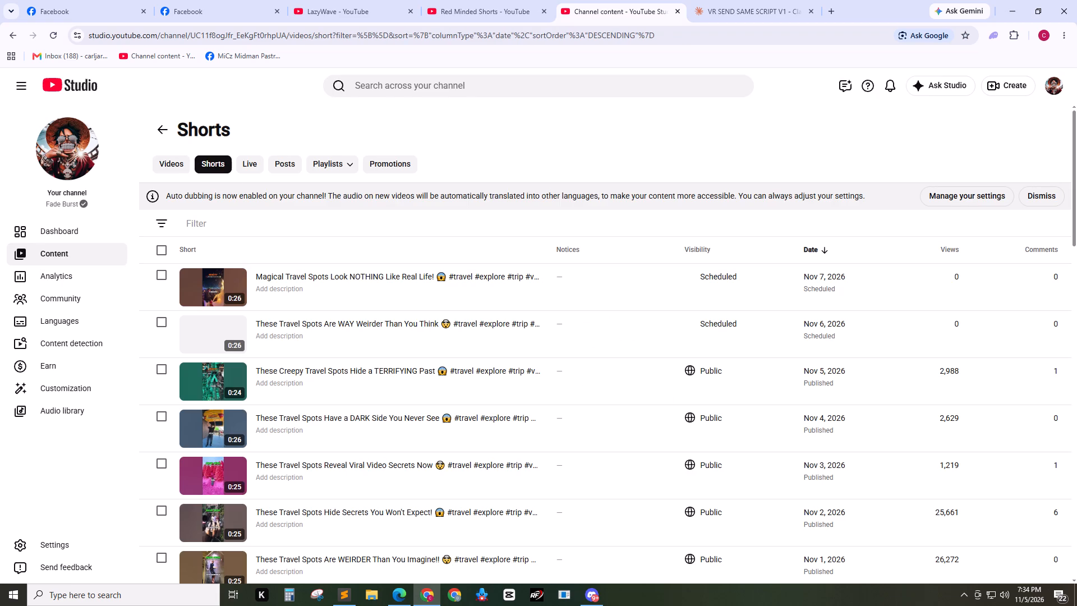
pyautogui.click(171, 168)
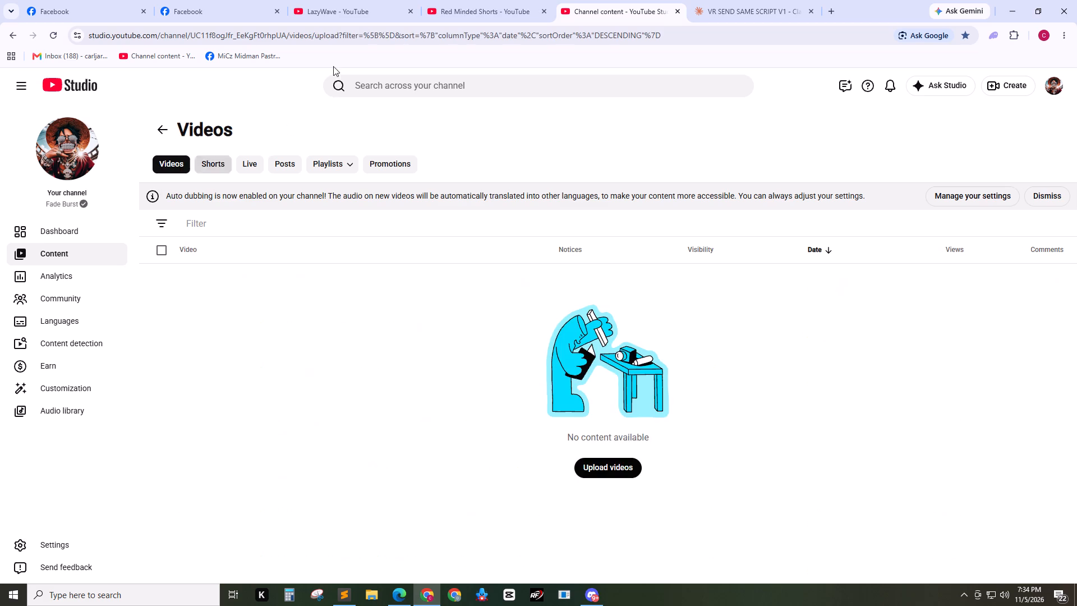
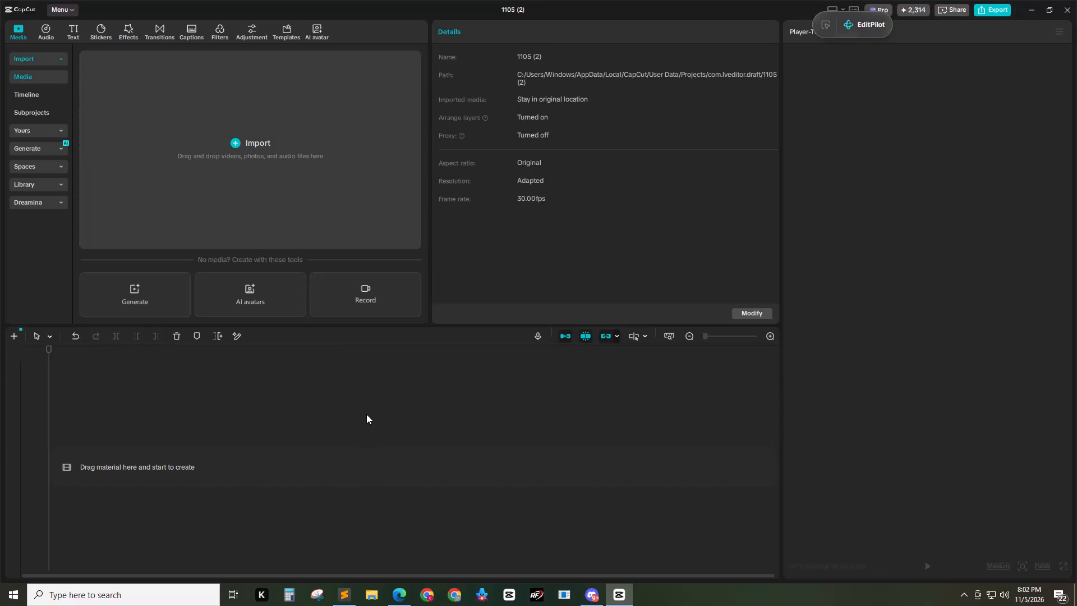
# Import today's five videos, the TikDownloader video and the ElevenLabs voiceover from the Downloads folder into the project.
pyautogui.hotkey('ctrl', 'i')
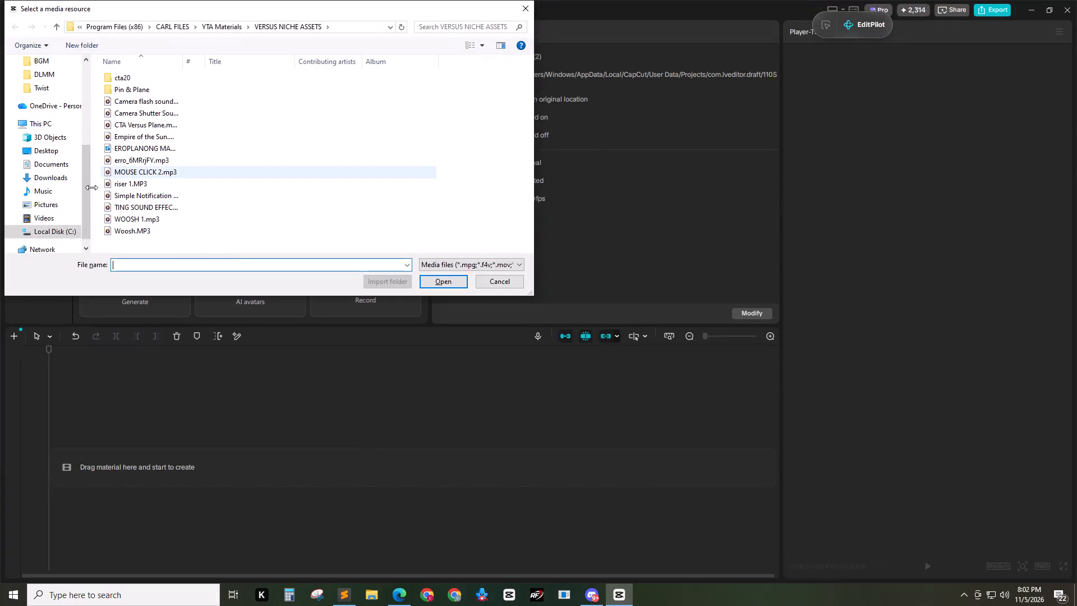
pyautogui.click(58, 177)
pyautogui.moveTo(431, 114); pyautogui.dragTo(88, 123)
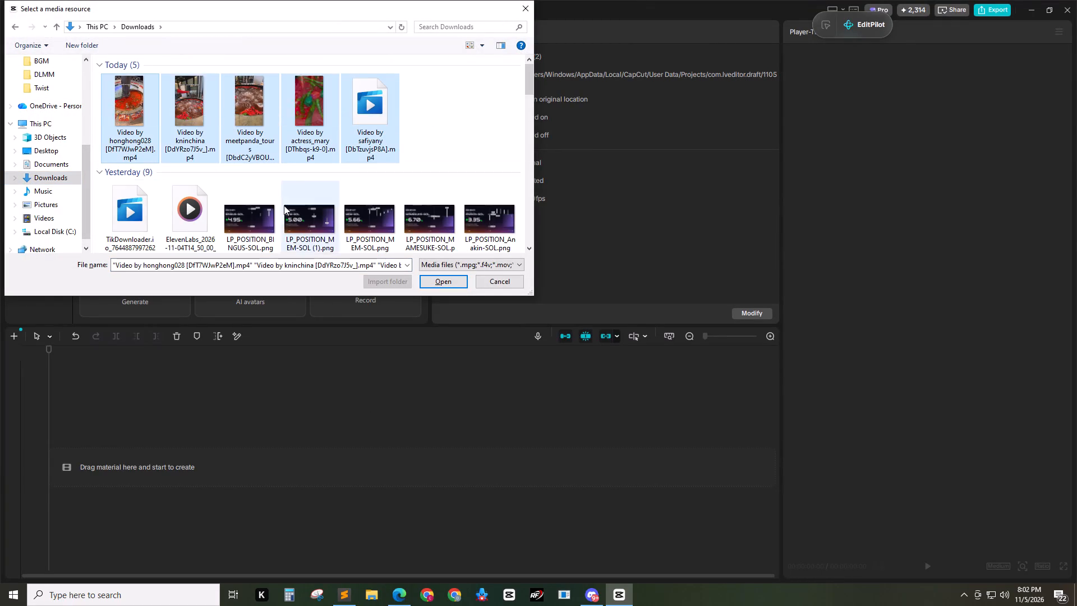
pyautogui.scroll(-1, 284, 205)
pyautogui.keyDown('ctrl'); pyautogui.click(141, 132); pyautogui.keyUp('ctrl')
pyautogui.keyDown('ctrl'); pyautogui.click(176, 128); pyautogui.keyUp('ctrl')
pyautogui.click(448, 278)
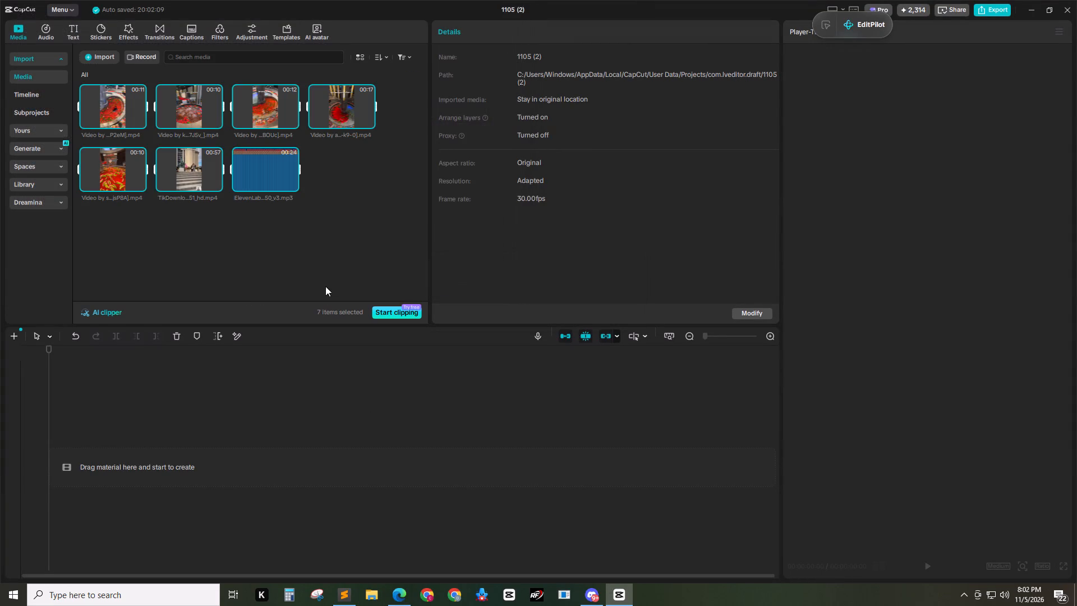
# Place the TikDownloader video and the ElevenLabs voiceover together at the start of the timeline.
pyautogui.click(201, 232)
pyautogui.moveTo(173, 238); pyautogui.dragTo(282, 183)
pyautogui.moveTo(193, 180); pyautogui.dragTo(100, 481)
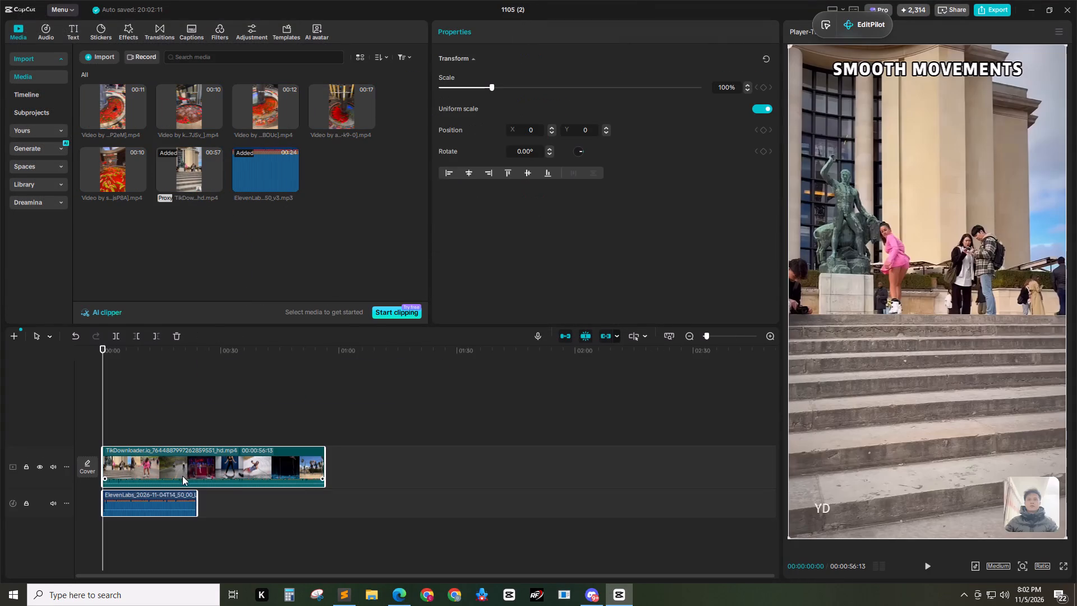
# Turn the TikDownloader clip's audio volume down to the minimum.
pyautogui.click(193, 468)
pyautogui.tripleClick(478, 29)
pyautogui.moveTo(480, 121); pyautogui.dragTo(250, 159)
pyautogui.click(219, 405)
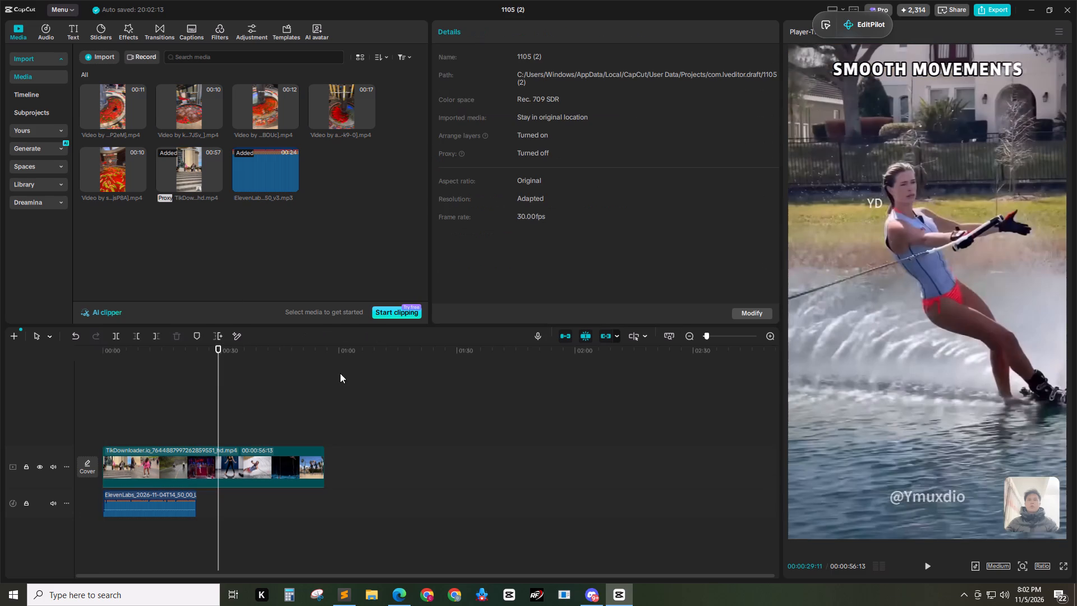
# Trim away roughly the first 19 seconds of the TikDownloader video so it starts at the Roncalli circus scene.
pyautogui.doubleClick(763, 334)
pyautogui.doubleClick(771, 337)
pyautogui.moveTo(351, 348); pyautogui.dragTo(1, 387)
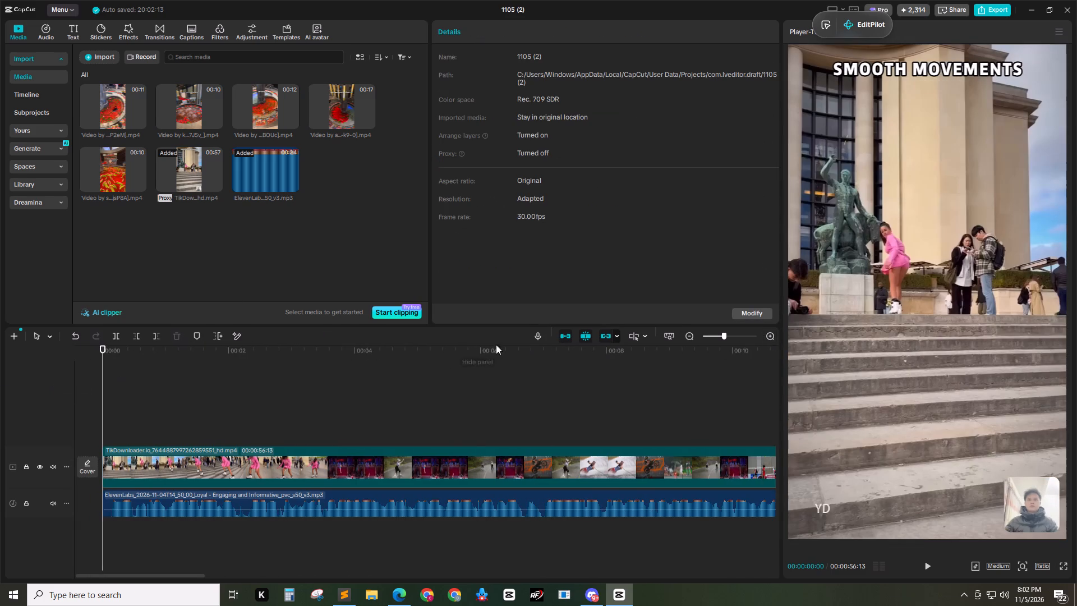
pyautogui.moveTo(441, 346); pyautogui.dragTo(777, 343)
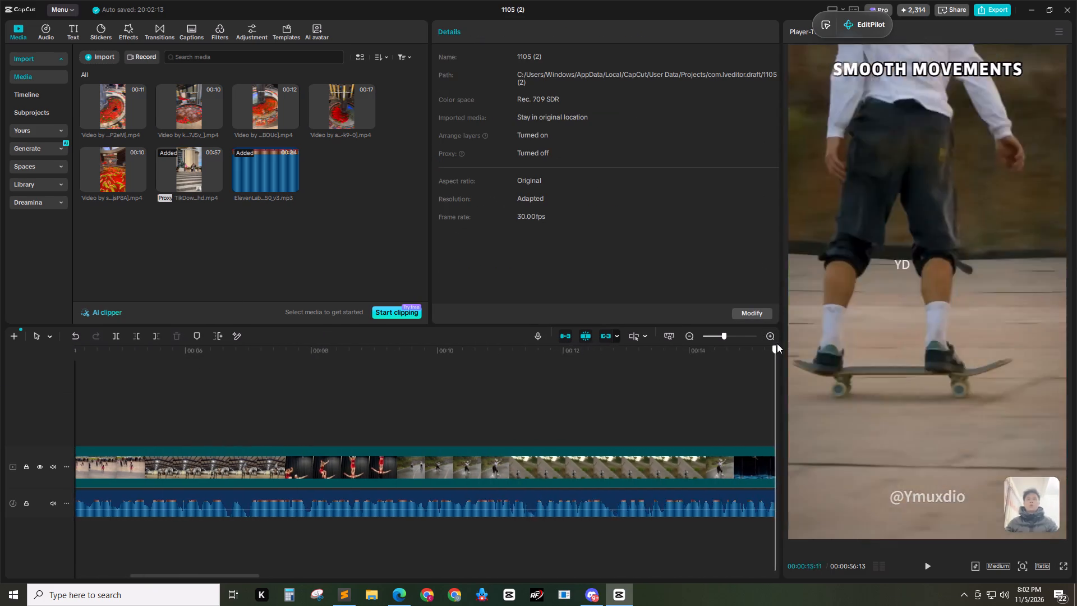
pyautogui.moveTo(777, 343); pyautogui.dragTo(10, 370)
pyautogui.doubleClick(691, 339)
pyautogui.moveTo(247, 353); pyautogui.dragTo(259, 356)
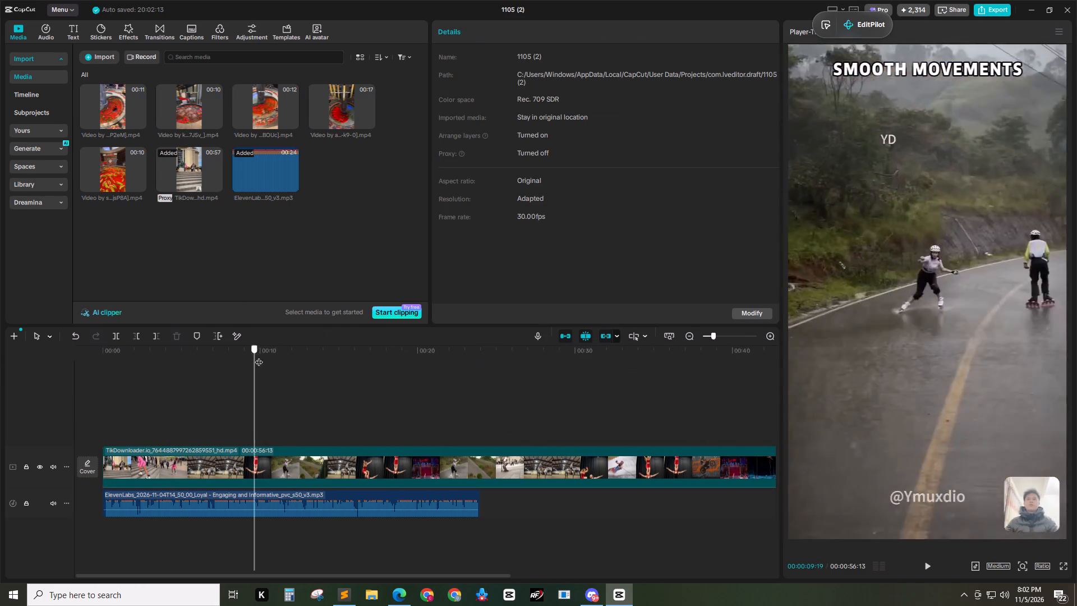
pyautogui.moveTo(259, 356); pyautogui.dragTo(408, 377)
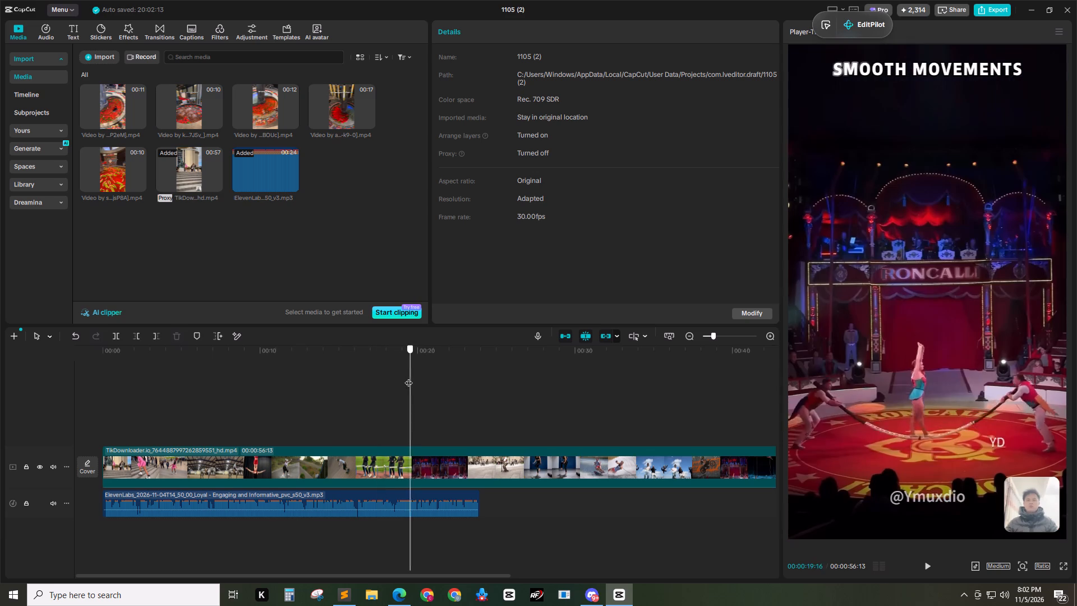
pyautogui.moveTo(408, 377); pyautogui.dragTo(402, 378)
pyautogui.press('Right')
pyautogui.press('Right')
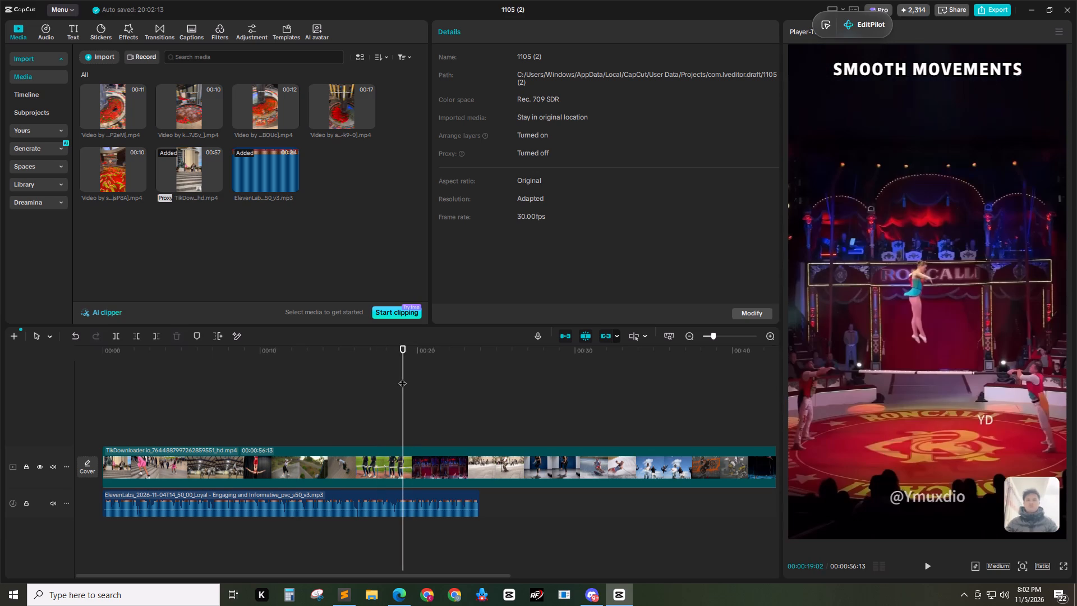
pyautogui.click(452, 460)
pyautogui.press('q')
# Trim off everything after the Roncalli circus scene, ending the clip at 00:00:02:29.
pyautogui.press('space')
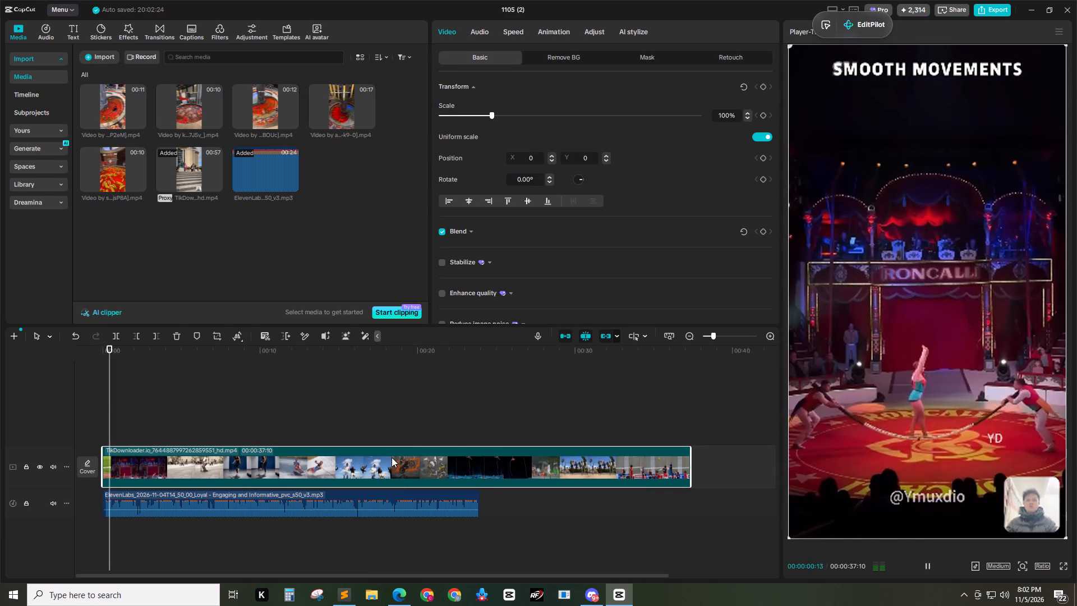
pyautogui.doubleClick(771, 333)
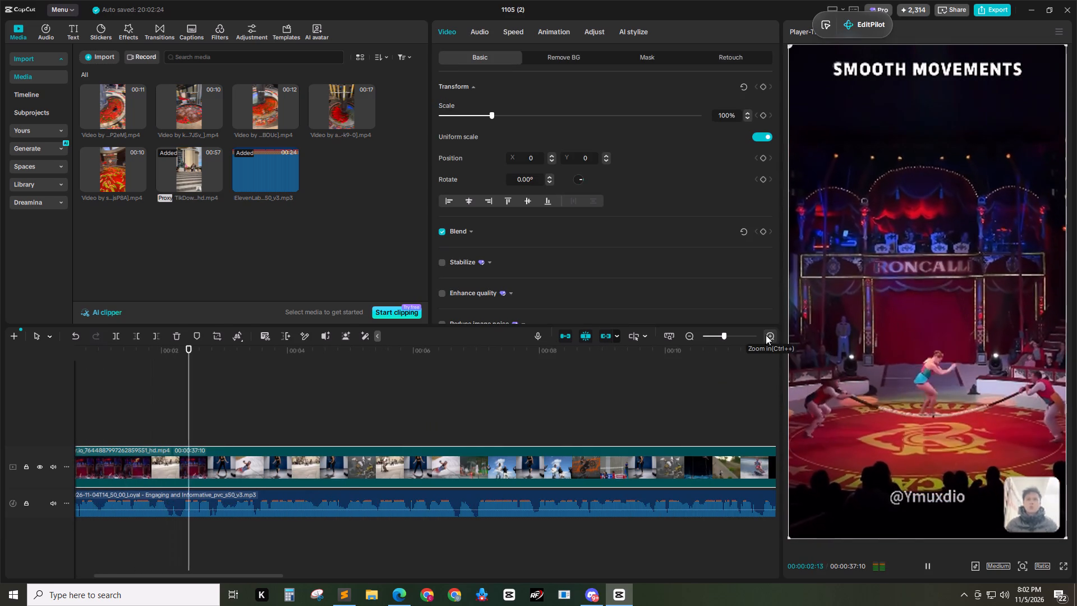
pyautogui.press('space')
pyautogui.click(197, 350)
pyautogui.press('Right')
pyautogui.press('Right')
pyautogui.press('Right')
pyautogui.press('Right')
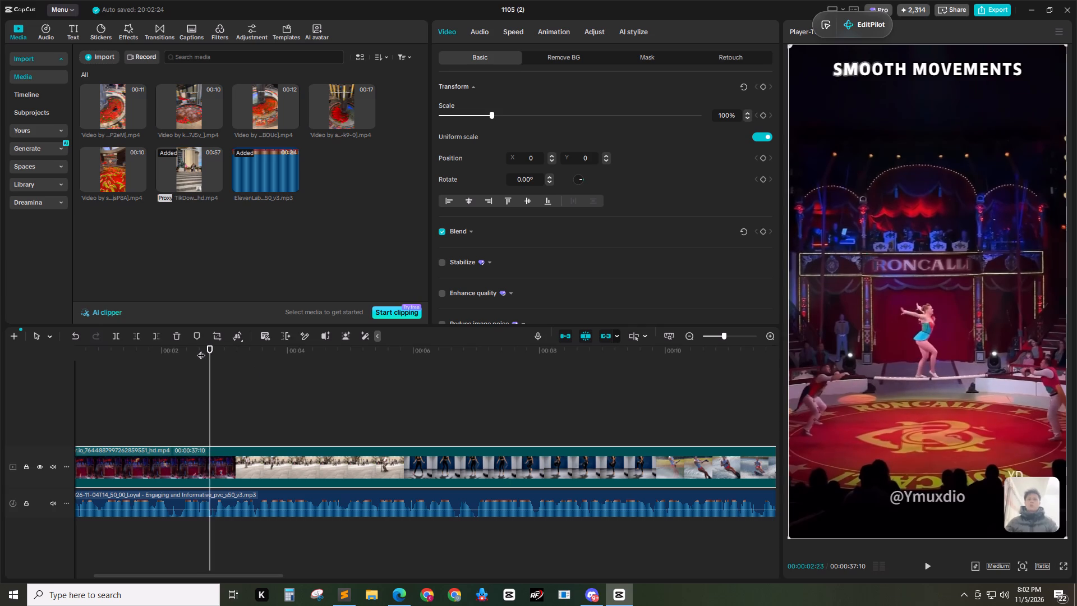
pyautogui.press('Right')
pyautogui.press('Right')
pyautogui.press('Right')
pyautogui.press('Right')
pyautogui.press('Right')
pyautogui.press('Right')
pyautogui.press('Right')
pyautogui.press('Right')
pyautogui.press('Left')
pyautogui.press('Left')
pyautogui.press('w')
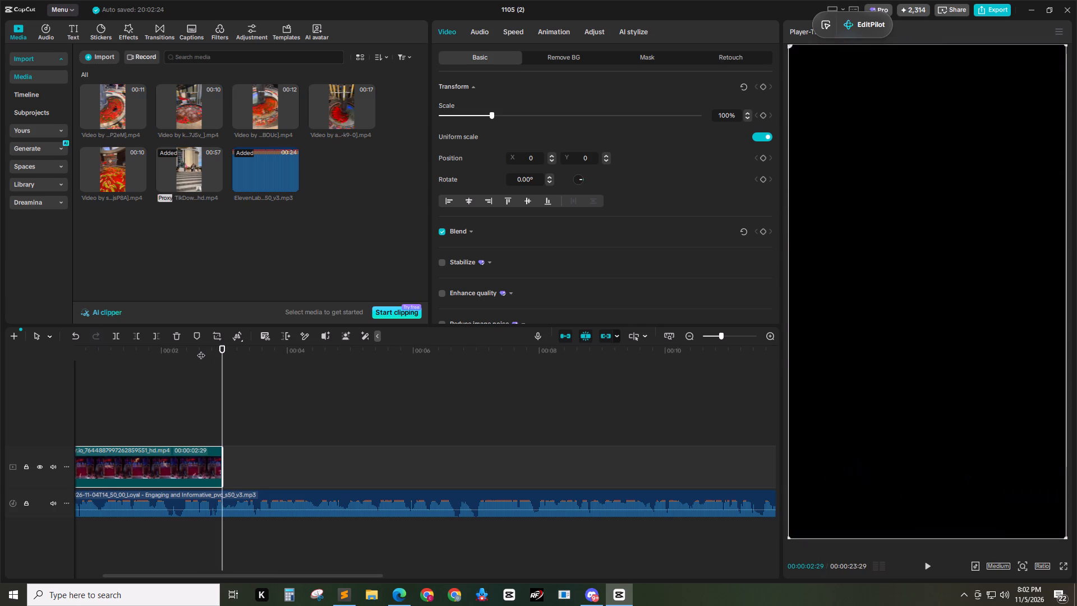
# Set the circus clip's speed to 1.28x so that it ends at the voiceover pause around 00:00:02:09.
pyautogui.moveTo(209, 348); pyautogui.dragTo(143, 353)
pyautogui.press('space')
pyautogui.press('space')
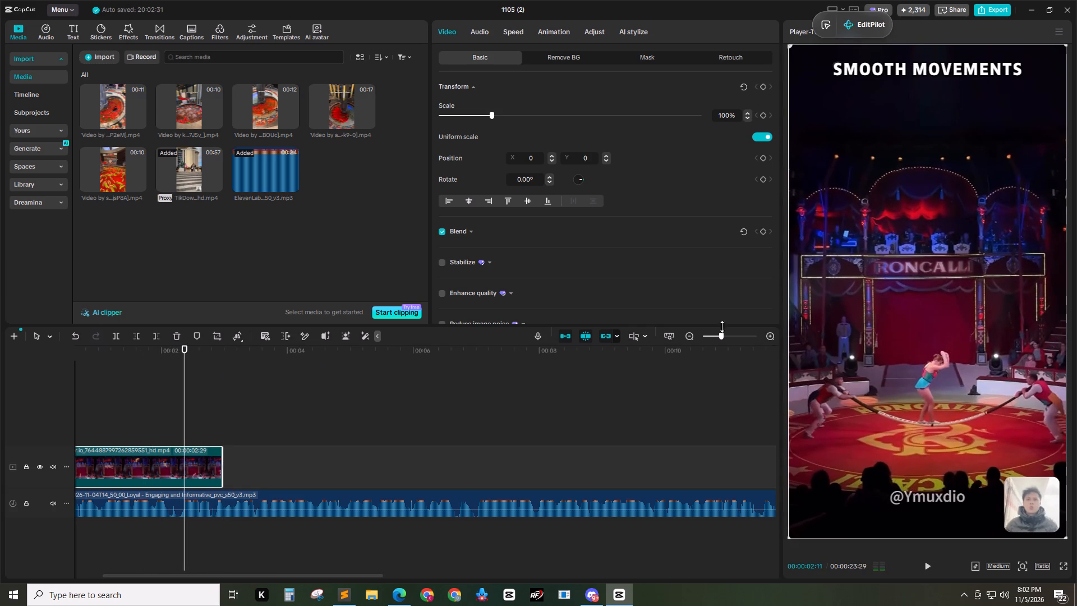
pyautogui.click(768, 338)
pyautogui.moveTo(185, 361); pyautogui.dragTo(390, 375)
pyautogui.click(394, 478)
pyautogui.click(517, 34)
pyautogui.doubleClick(768, 105)
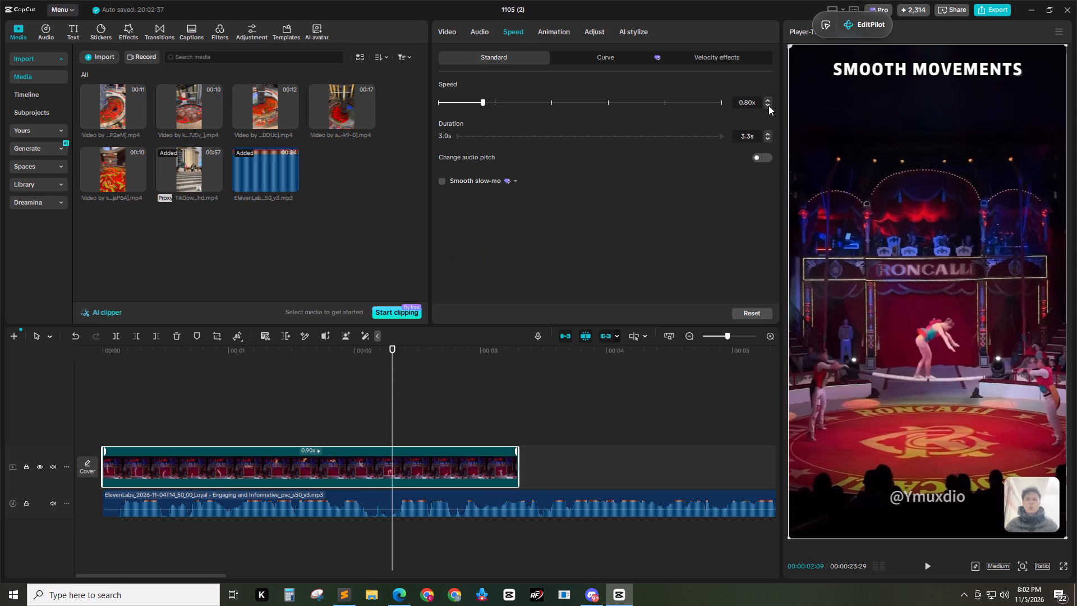
pyautogui.tripleClick(767, 100)
pyautogui.click(767, 100)
pyautogui.click(767, 100)
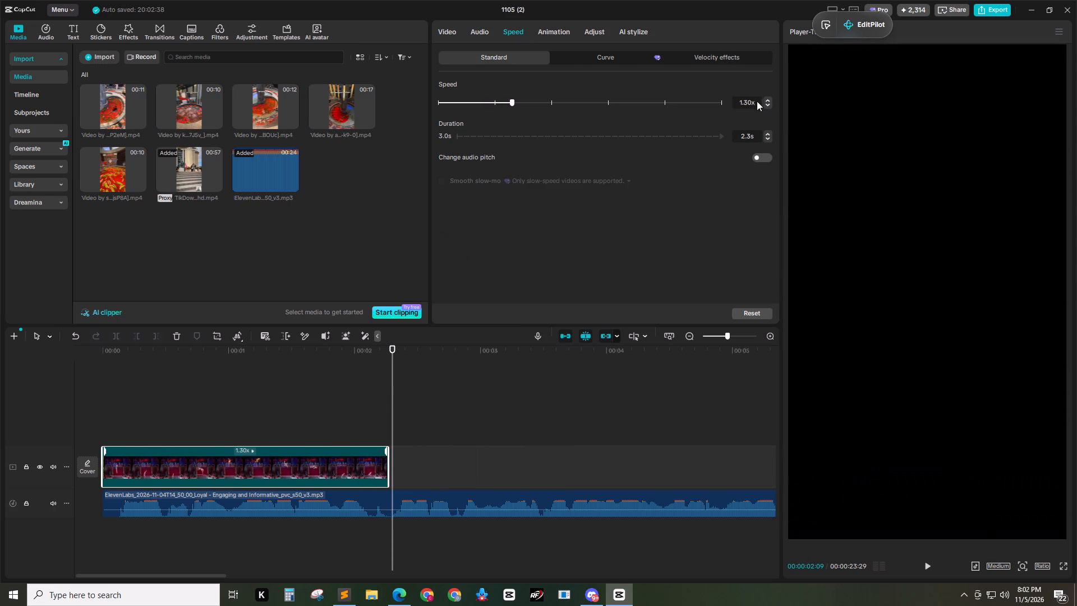
pyautogui.click(751, 101)
pyautogui.press('BackSpace')
pyautogui.press('BackSpace')
pyautogui.write('28')
pyautogui.press('Return')
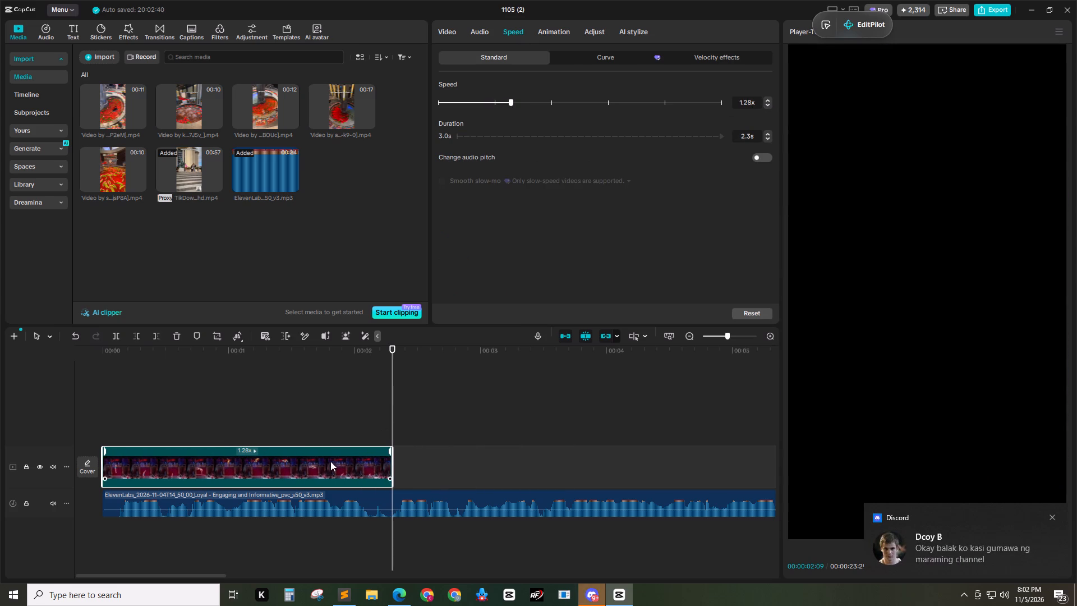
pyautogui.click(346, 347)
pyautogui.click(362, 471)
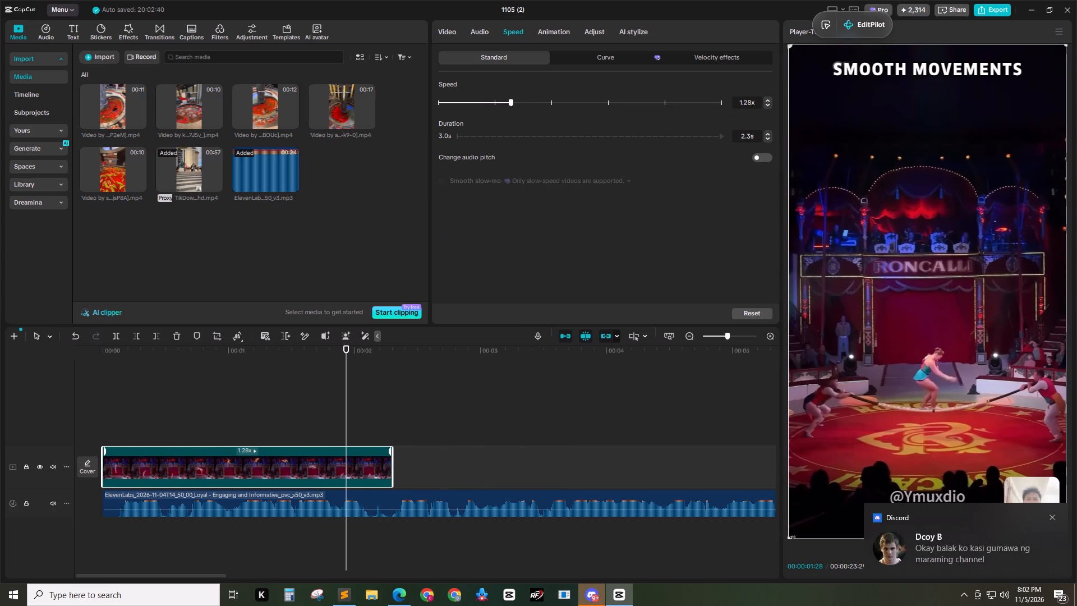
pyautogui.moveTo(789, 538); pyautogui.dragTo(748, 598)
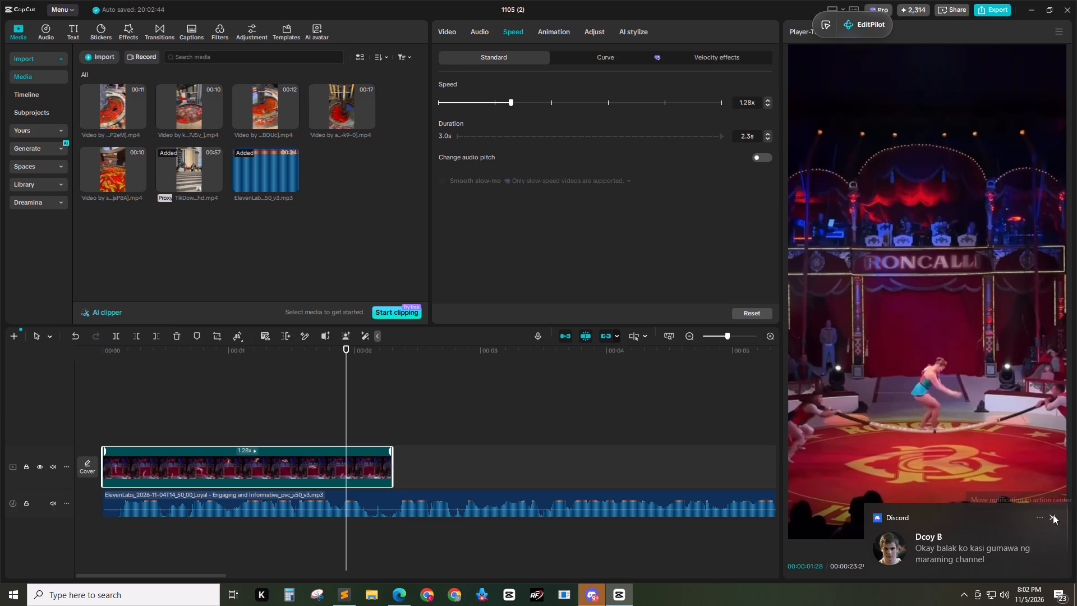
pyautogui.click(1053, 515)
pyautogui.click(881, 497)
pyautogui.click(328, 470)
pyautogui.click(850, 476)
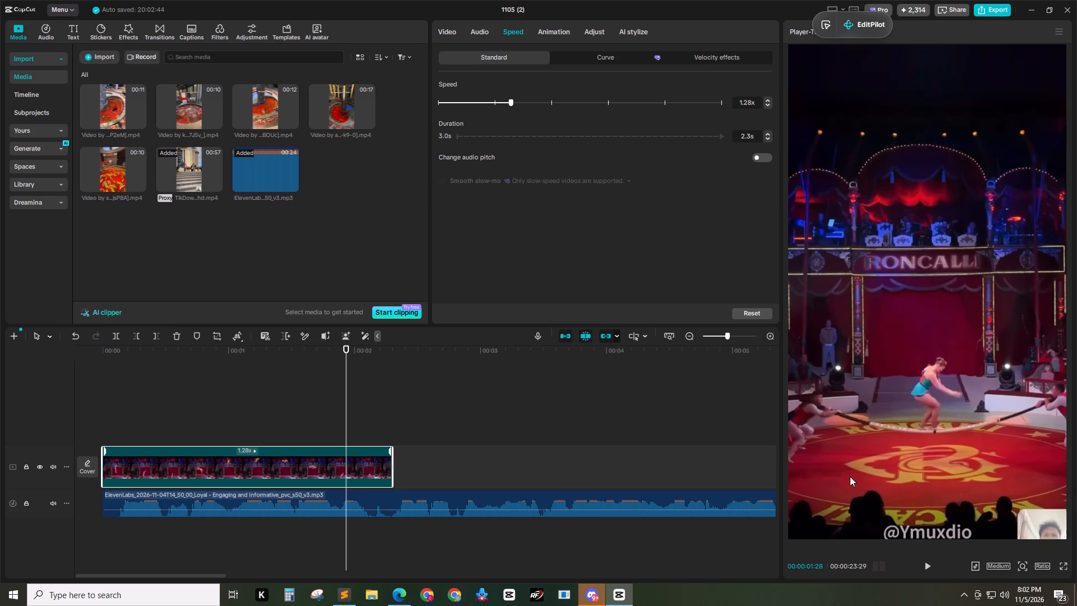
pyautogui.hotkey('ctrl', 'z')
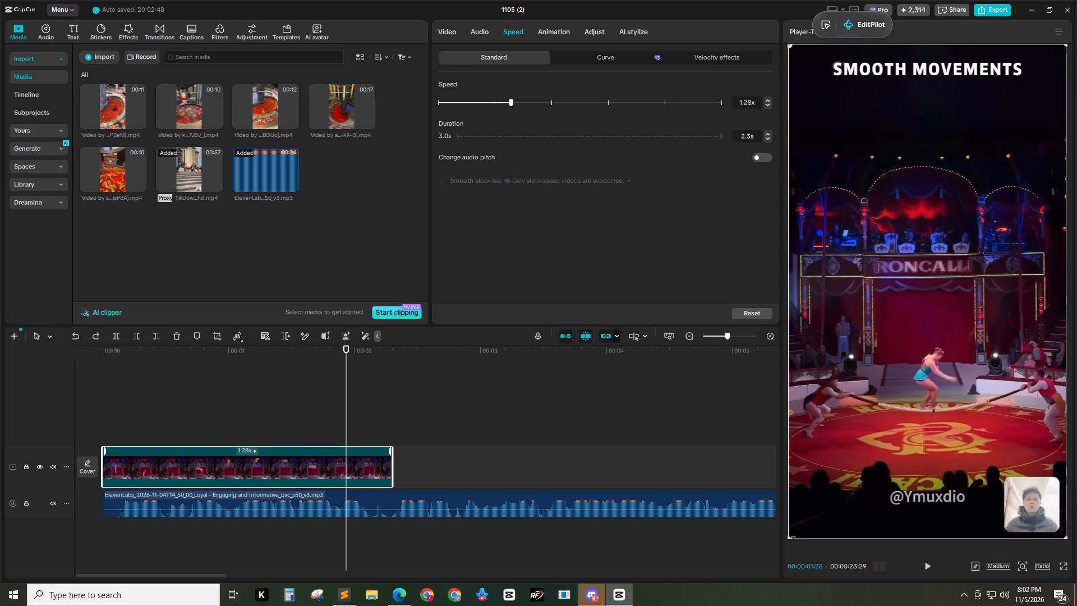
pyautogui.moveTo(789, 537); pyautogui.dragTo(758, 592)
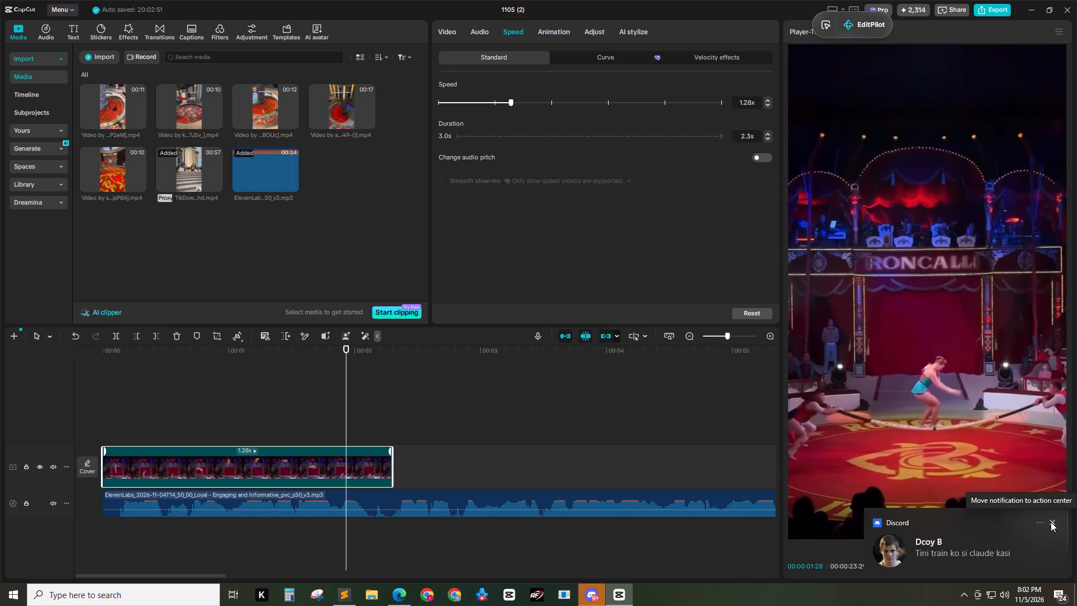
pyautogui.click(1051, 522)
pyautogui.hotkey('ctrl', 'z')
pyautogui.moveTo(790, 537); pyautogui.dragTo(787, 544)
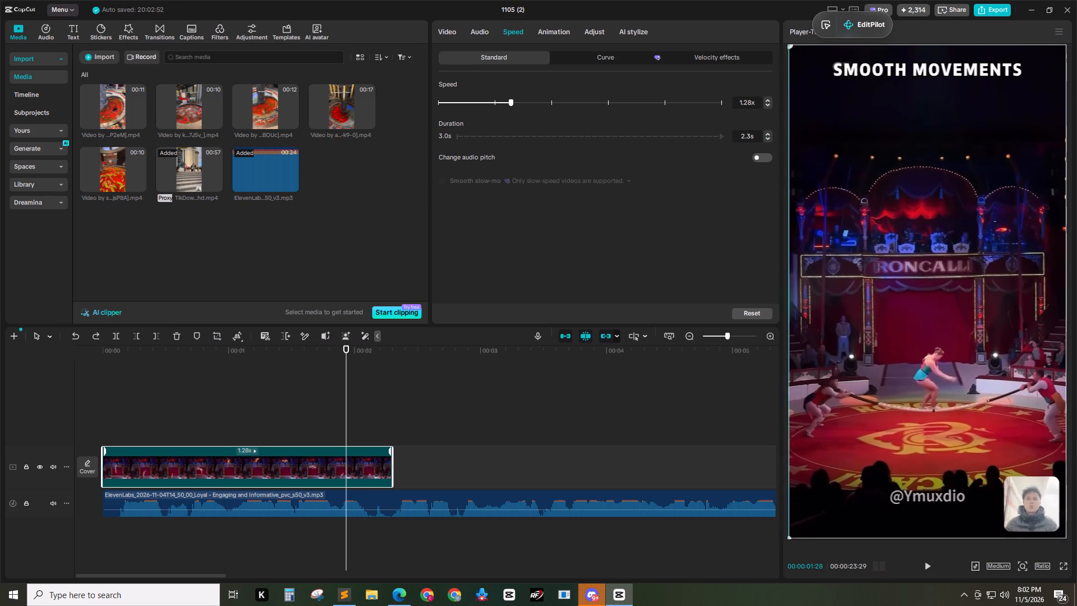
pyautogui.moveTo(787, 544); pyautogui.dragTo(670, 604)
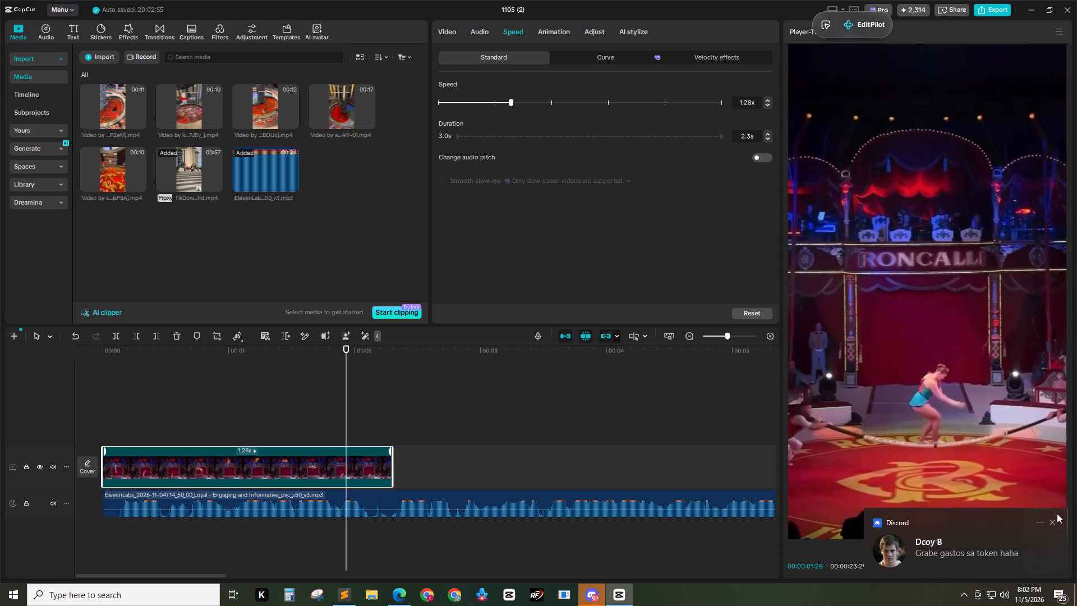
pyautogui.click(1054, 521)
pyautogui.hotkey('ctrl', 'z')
pyautogui.moveTo(789, 537); pyautogui.dragTo(763, 584)
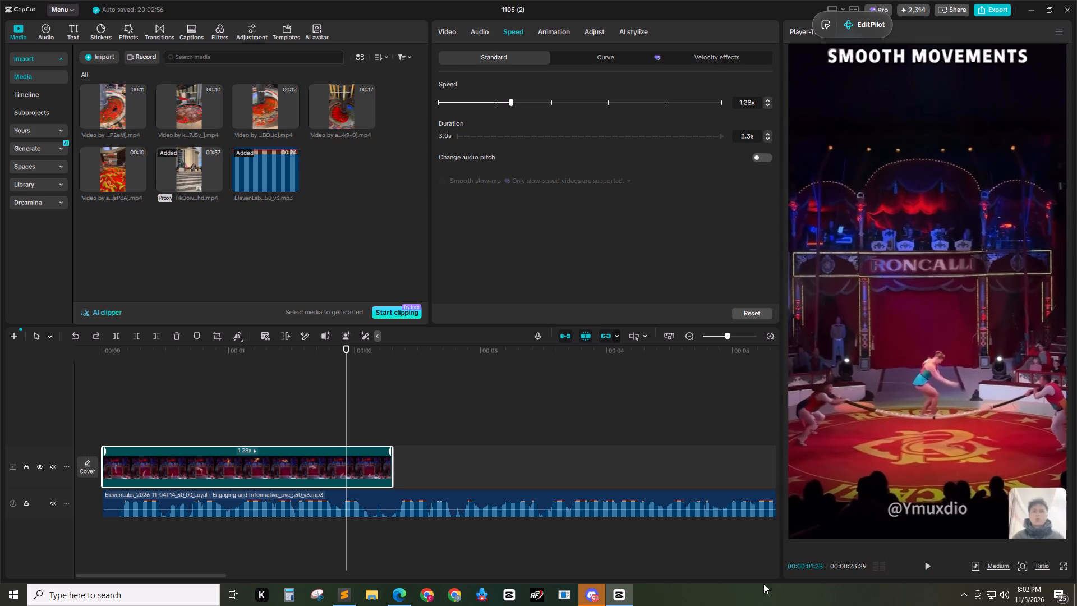
pyautogui.moveTo(763, 584); pyautogui.dragTo(629, 604)
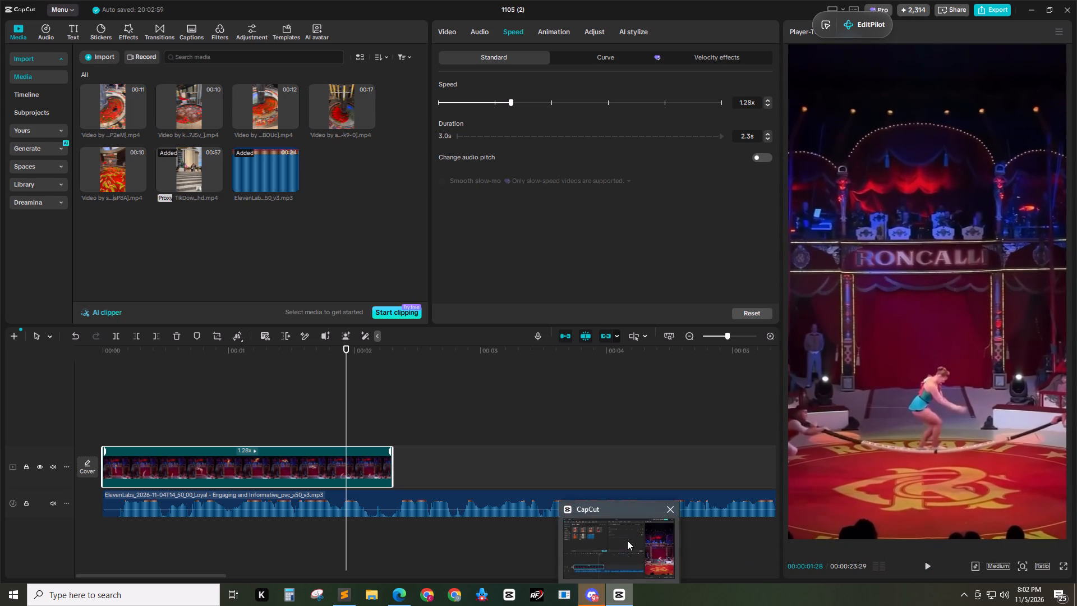